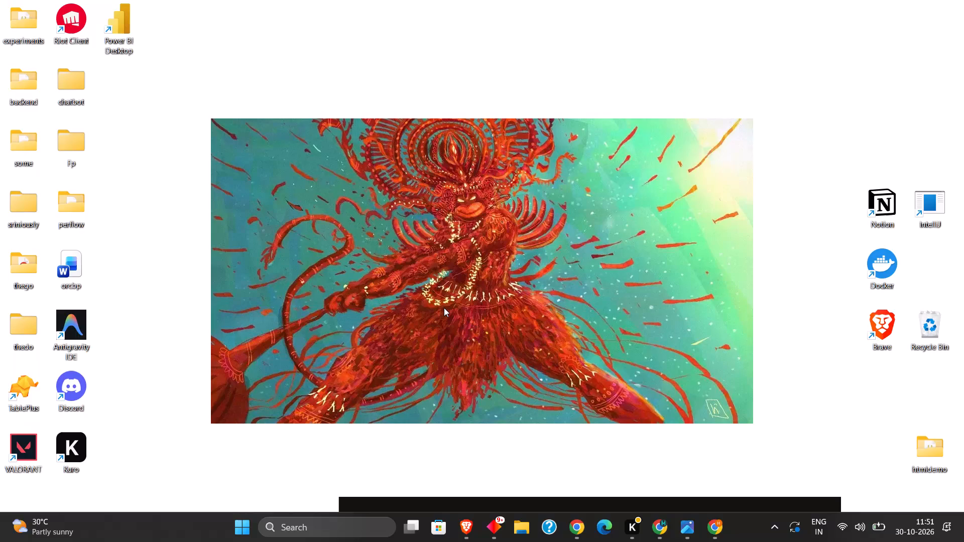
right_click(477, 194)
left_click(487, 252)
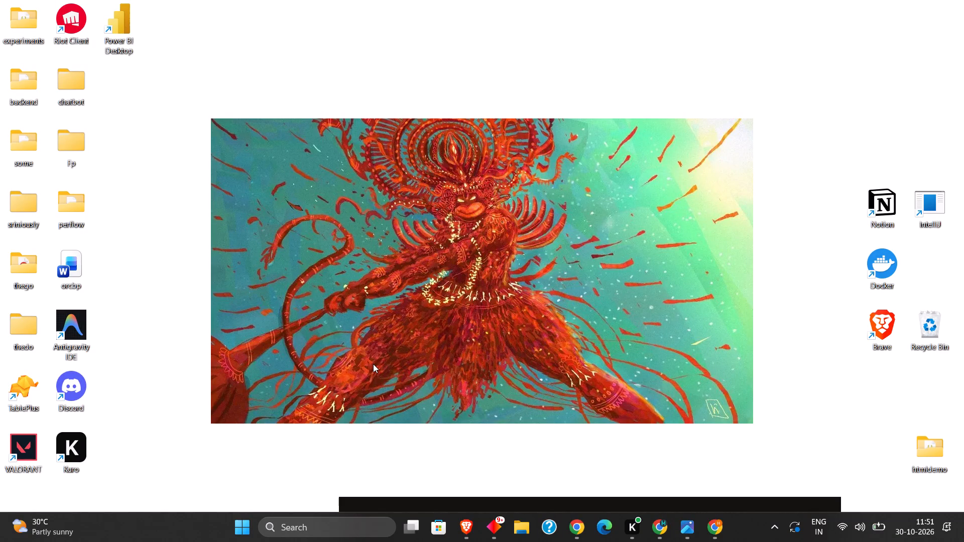
Search for Power BI Desktop and launch it.
left_click(382, 530)
key("bracketleft")
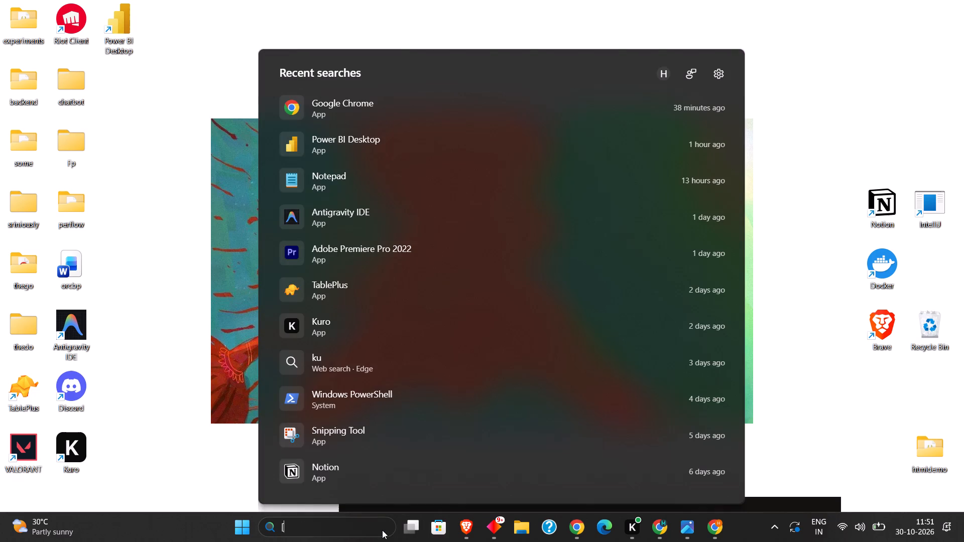
key("BackSpace")
type("power")
left_click(343, 118)
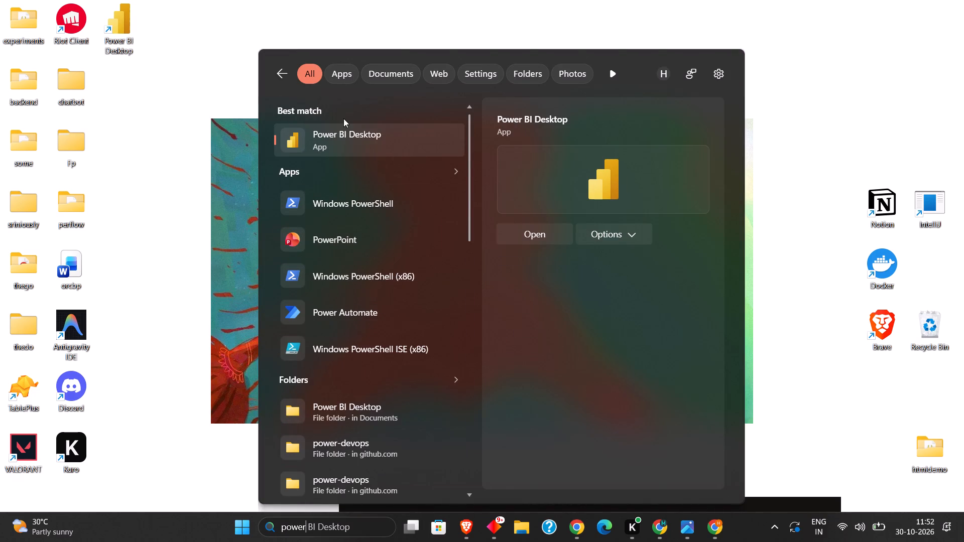
left_click(343, 142)
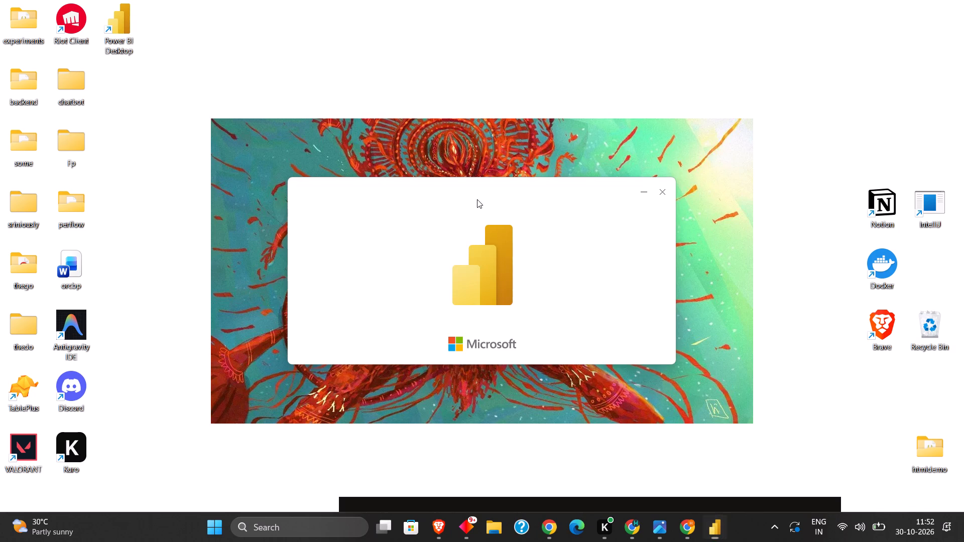
left_click_drag(477, 199, 435, 208)
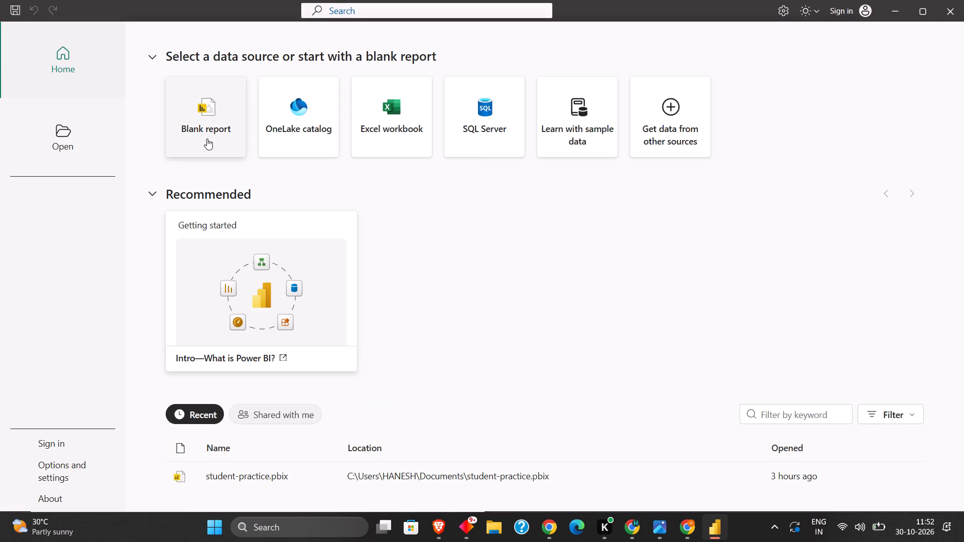
Start a blank report.
left_click(185, 103)
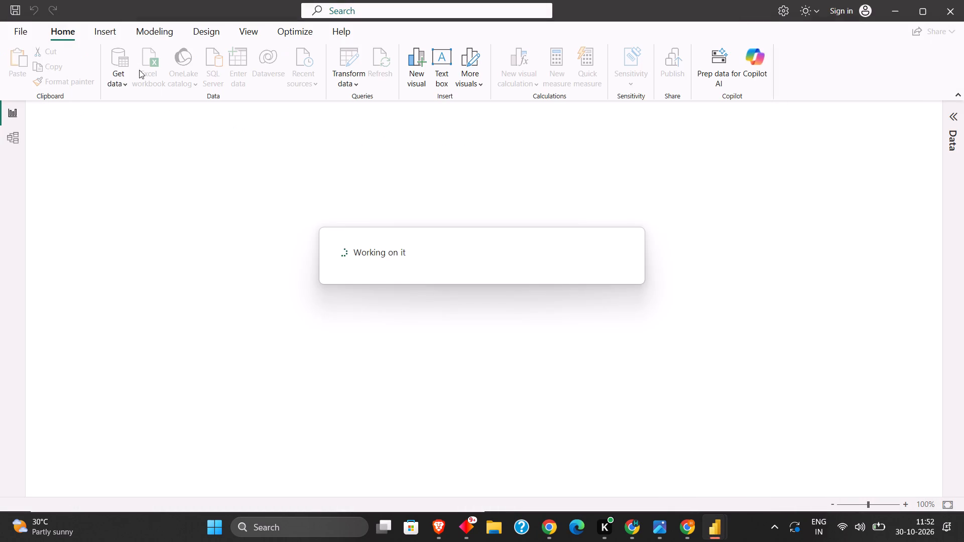
Preview the columns of the Ecommerce Shipping Data CSV from the archive folder and close the preview without loading it.
left_click(115, 86)
left_click(114, 80)
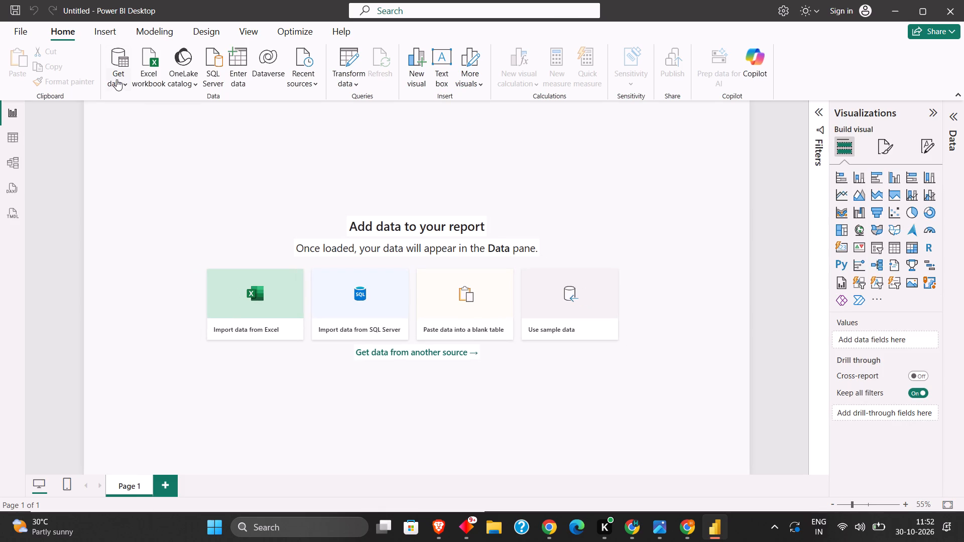
left_click(124, 69)
left_click(156, 250)
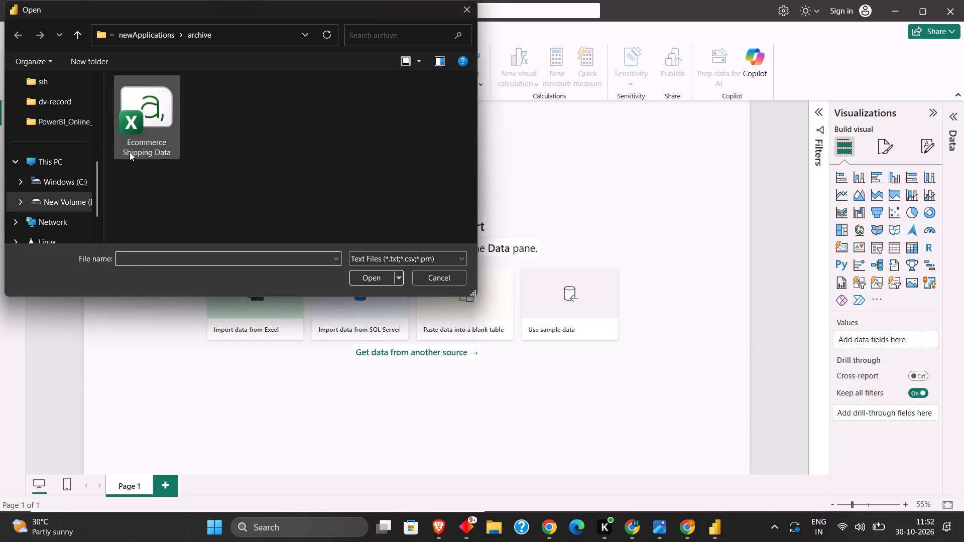
double_click(141, 141)
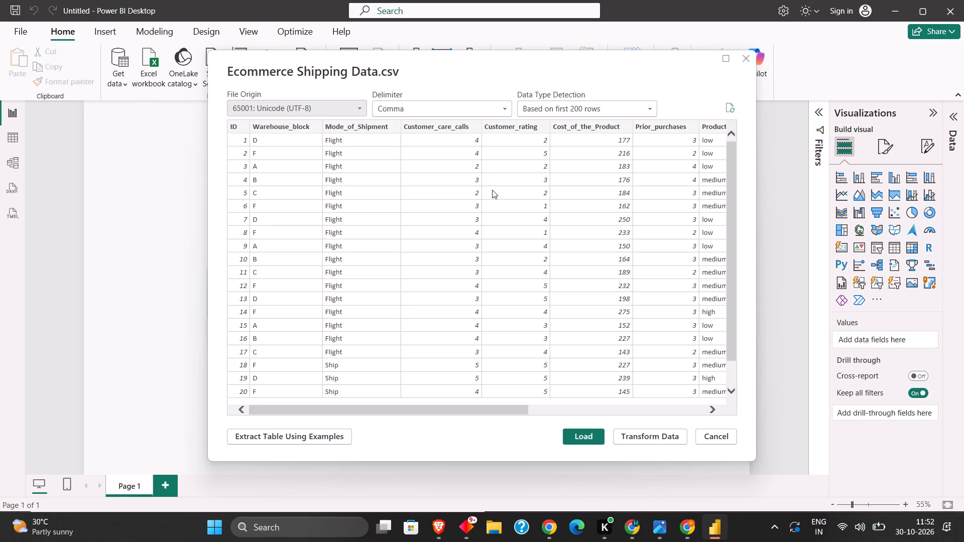
left_click_drag(360, 404, 505, 394)
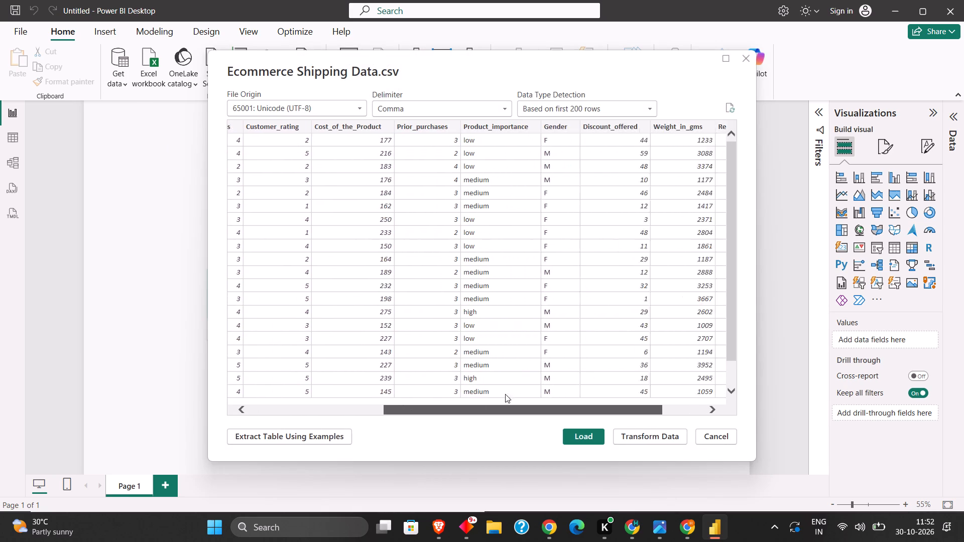
left_click_drag(505, 394, 540, 383)
left_click(744, 59)
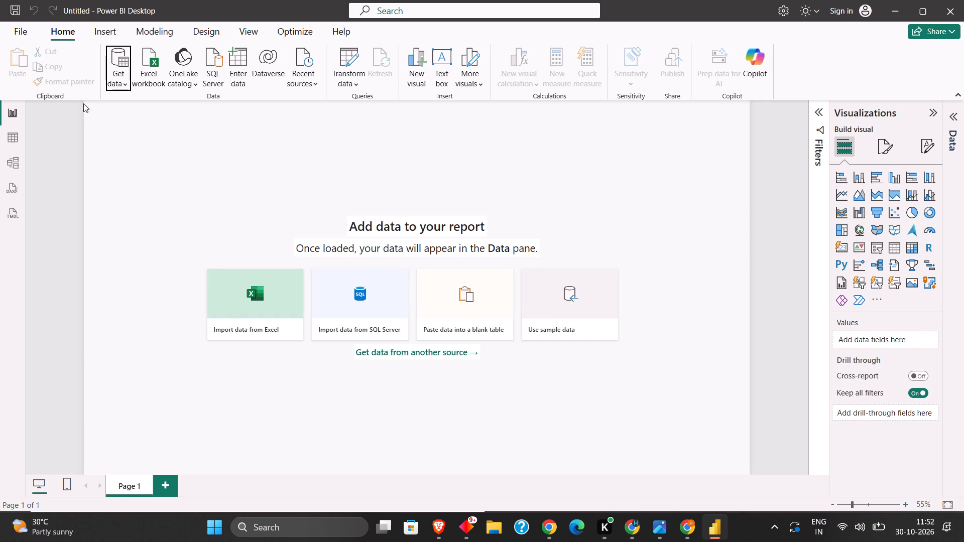
Start another Text/CSV import and look through the recent files in Home for a suitable dataset.
left_click(117, 79)
left_click(137, 240)
scroll(74, 159, "down", 1)
scroll(57, 128, "up", 4)
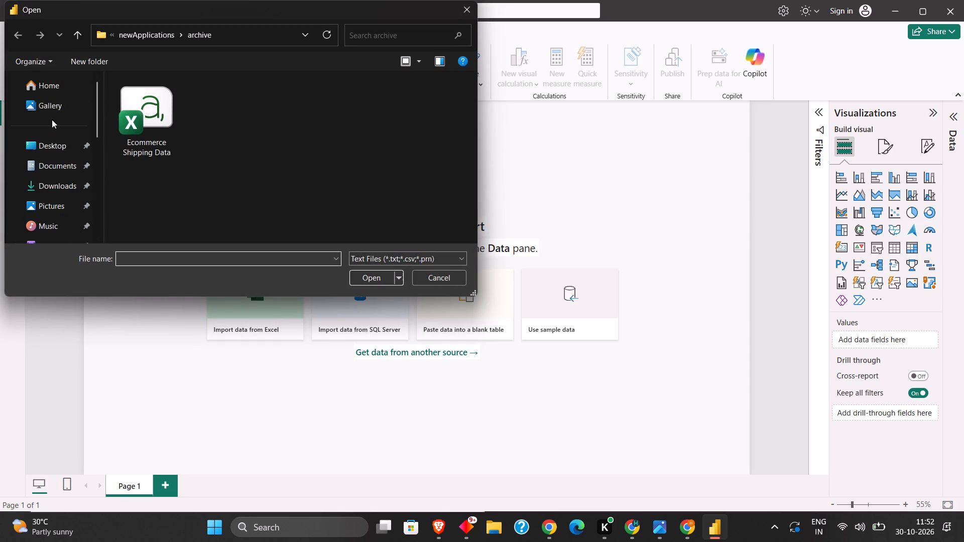
left_click(38, 77)
scroll(220, 140, "down", 3)
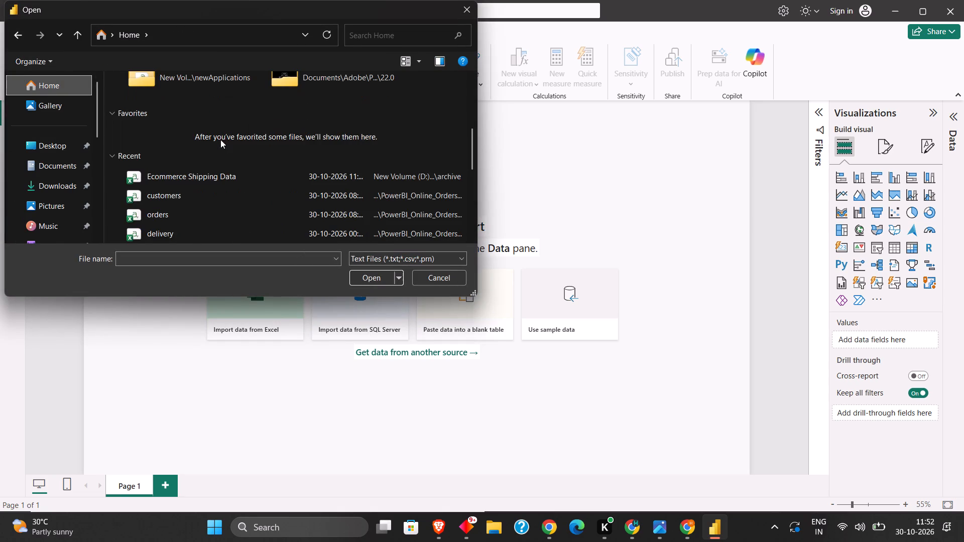
scroll(220, 140, "down", 4)
scroll(53, 194, "down", 2)
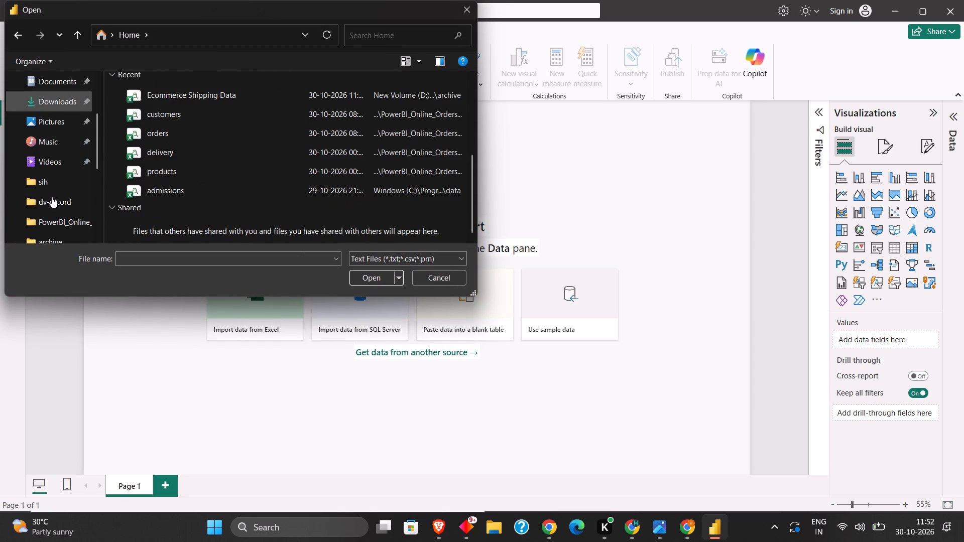
scroll(52, 197, "down", 2)
Browse the Projects folder on drive D:, including ml-cbp and its data folder, for a CSV dataset.
left_click(66, 159)
scroll(192, 176, "down", 2)
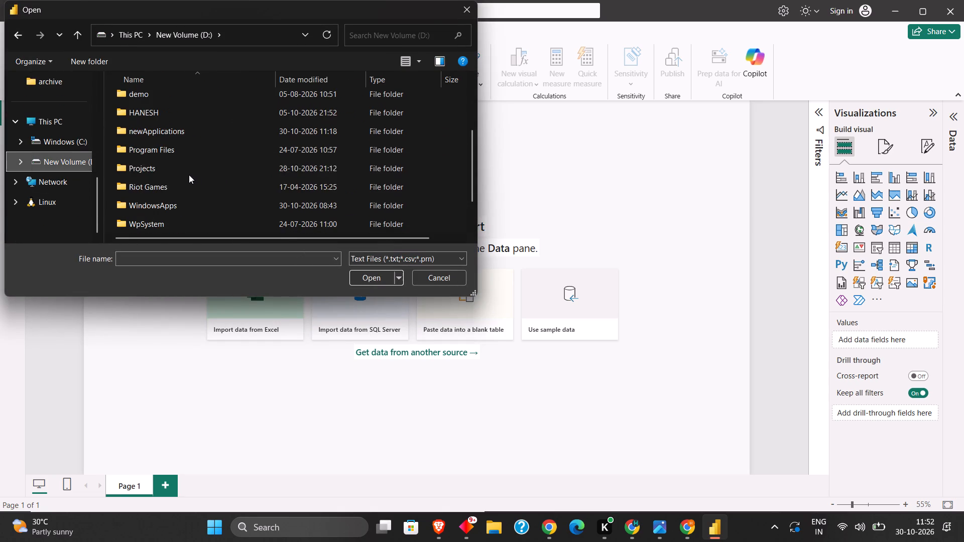
double_click(165, 165)
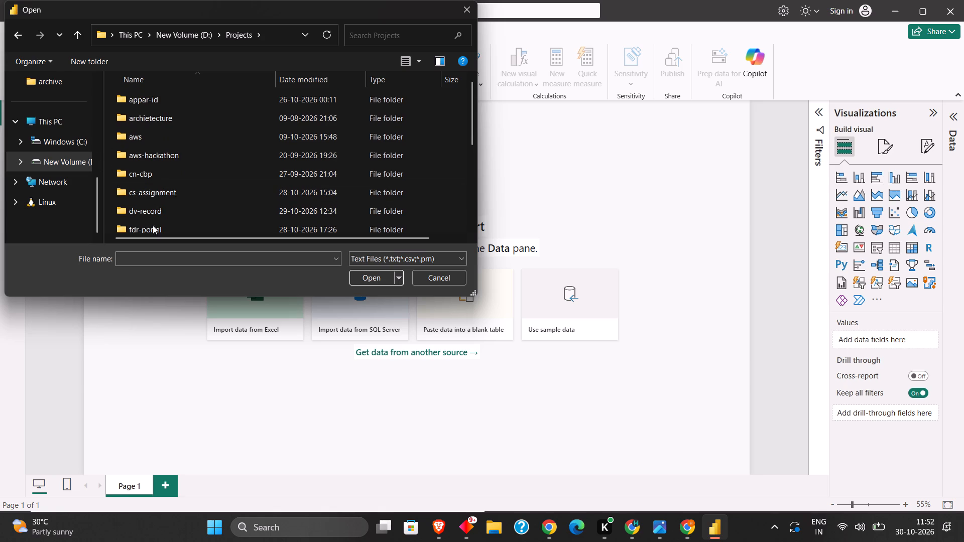
scroll(154, 222, "down", 2)
double_click(157, 198)
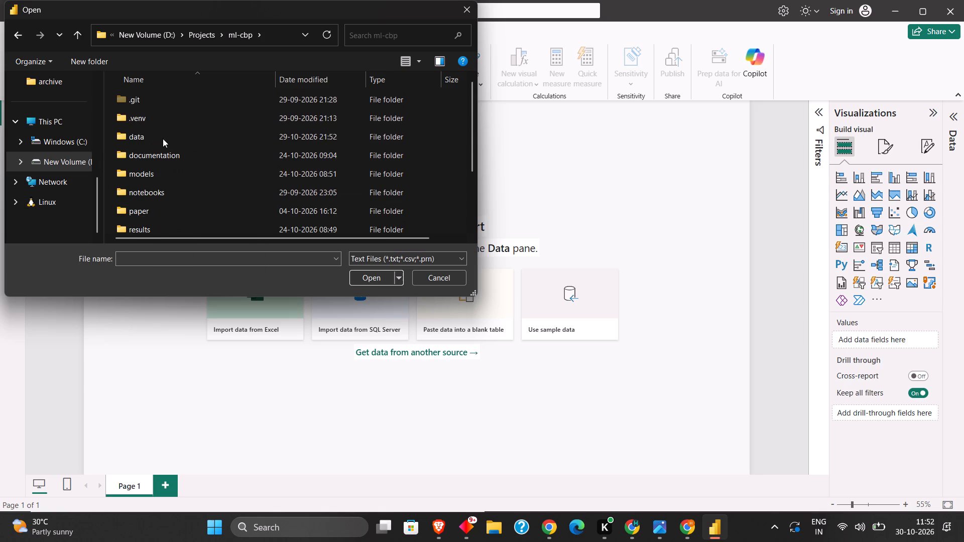
double_click(163, 139)
left_click(158, 198)
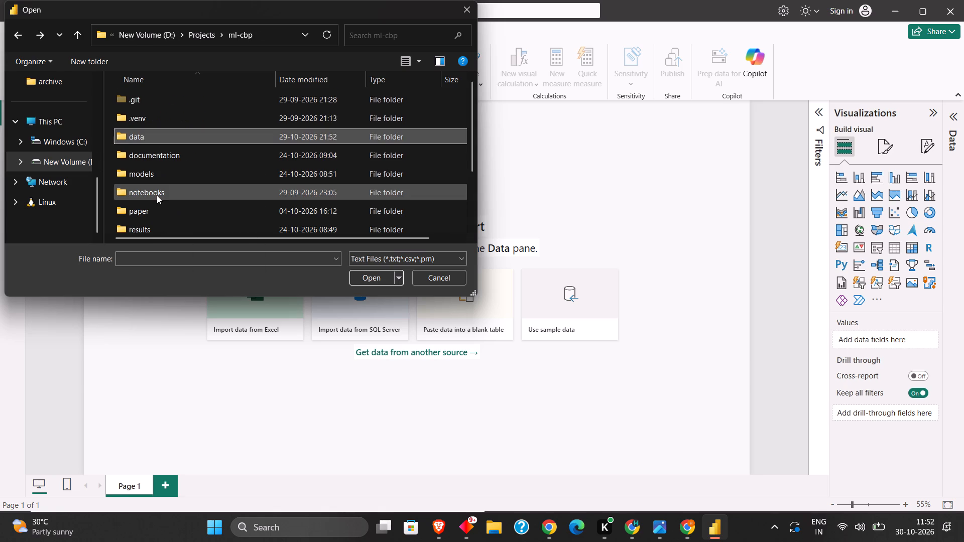
scroll(157, 195, "down", 2)
scroll(157, 195, "up", 1)
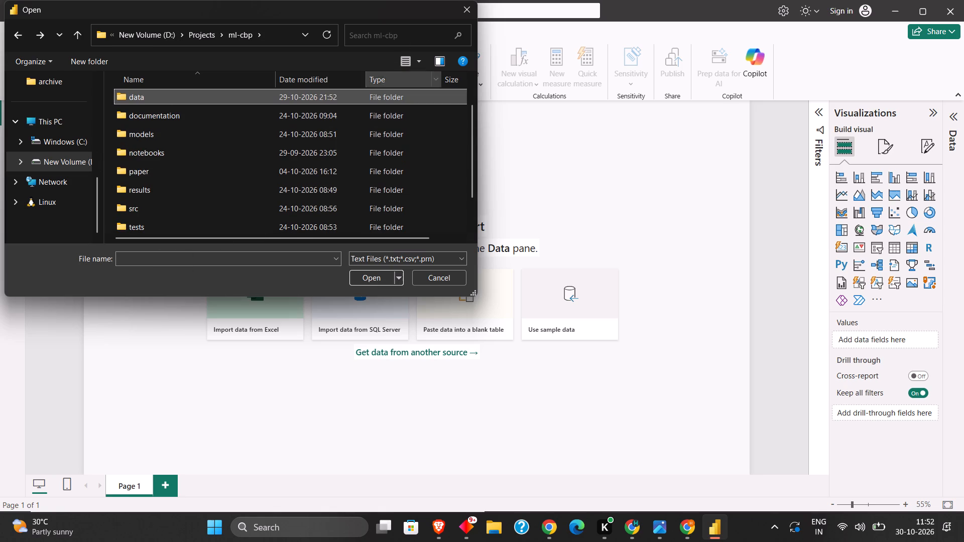
left_click(316, 122)
scroll(200, 177, "up", 4)
left_click_drag(205, 171, 211, 151)
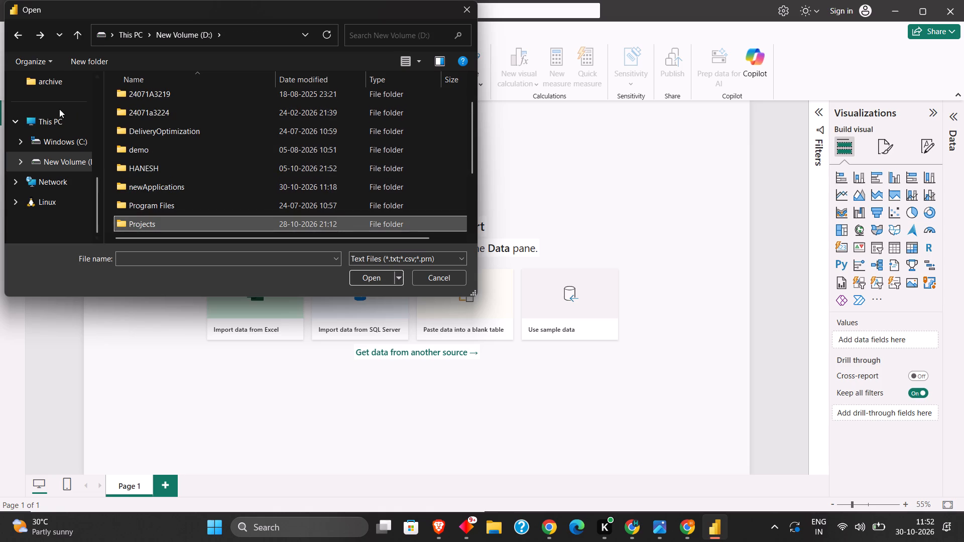
Preview all columns of the Ecommerce Shipping Data CSV from the recent files and cancel the import.
scroll(48, 112, "up", 4)
left_click(56, 85)
scroll(246, 225, "down", 3)
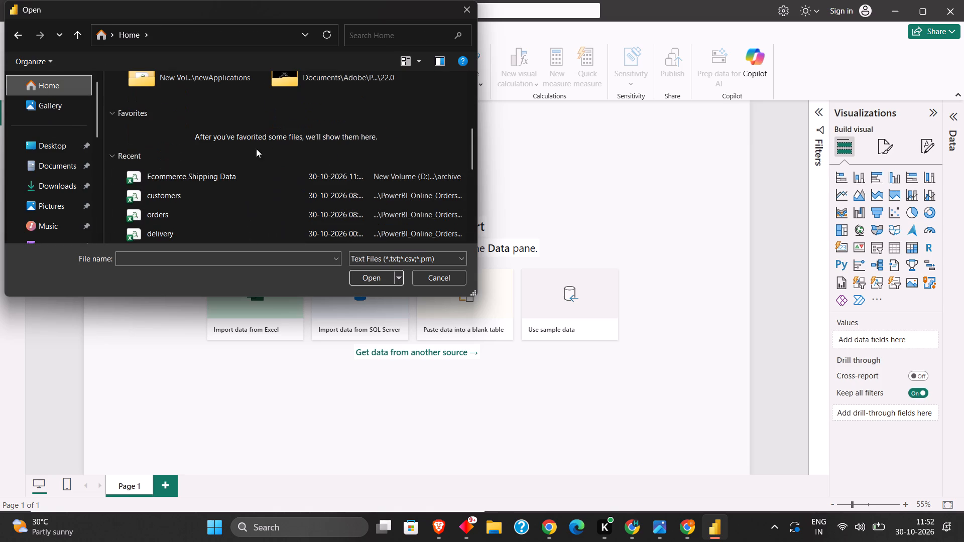
double_click(245, 181)
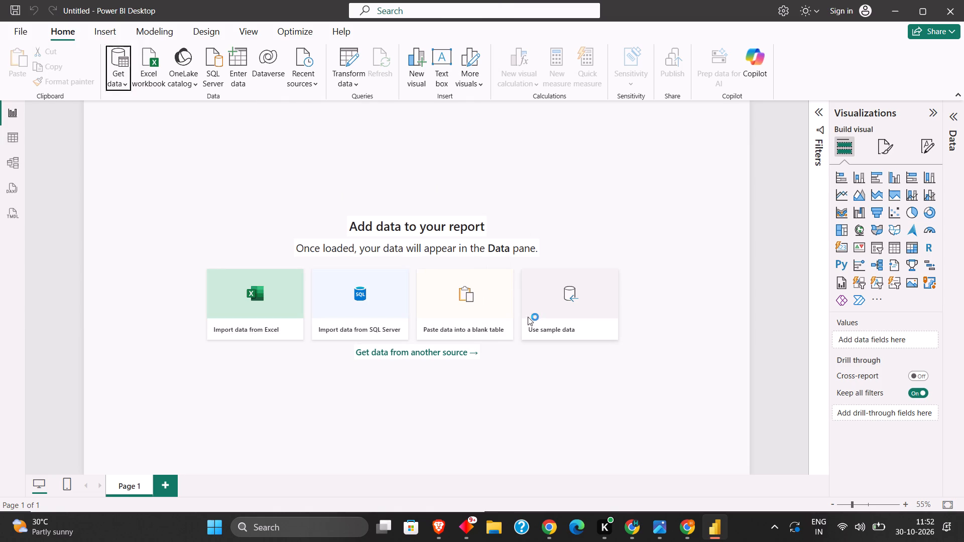
left_click_drag(435, 413, 467, 410)
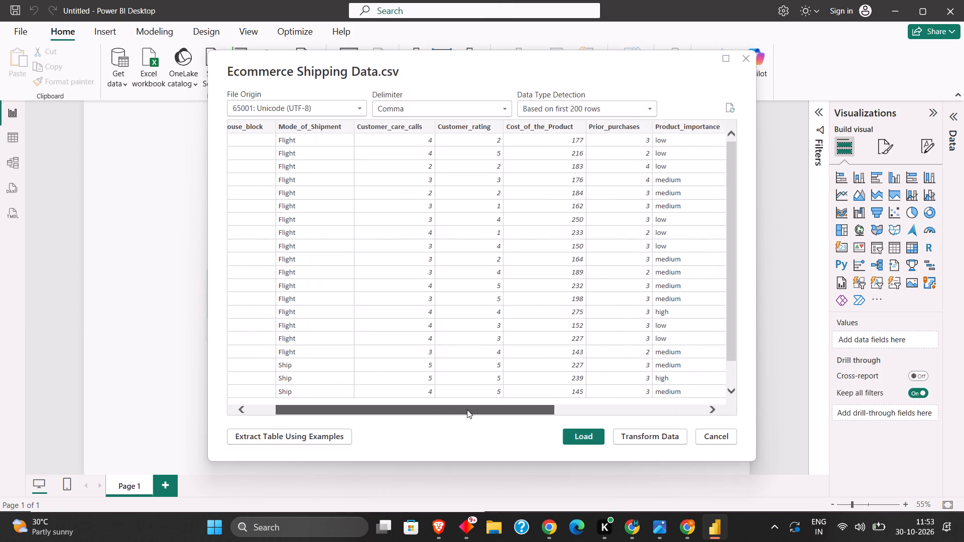
left_click_drag(467, 410, 651, 410)
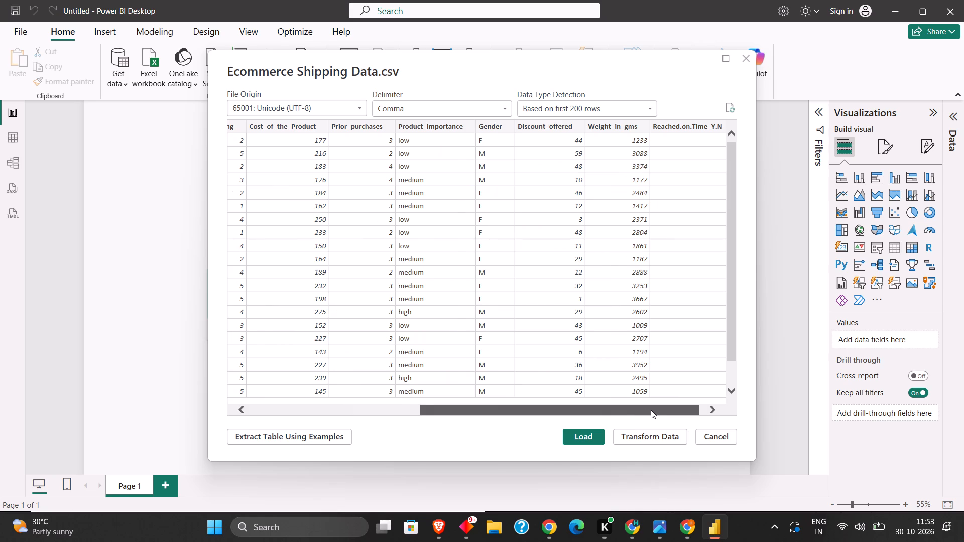
left_click_drag(651, 410, 317, 421)
left_click(728, 440)
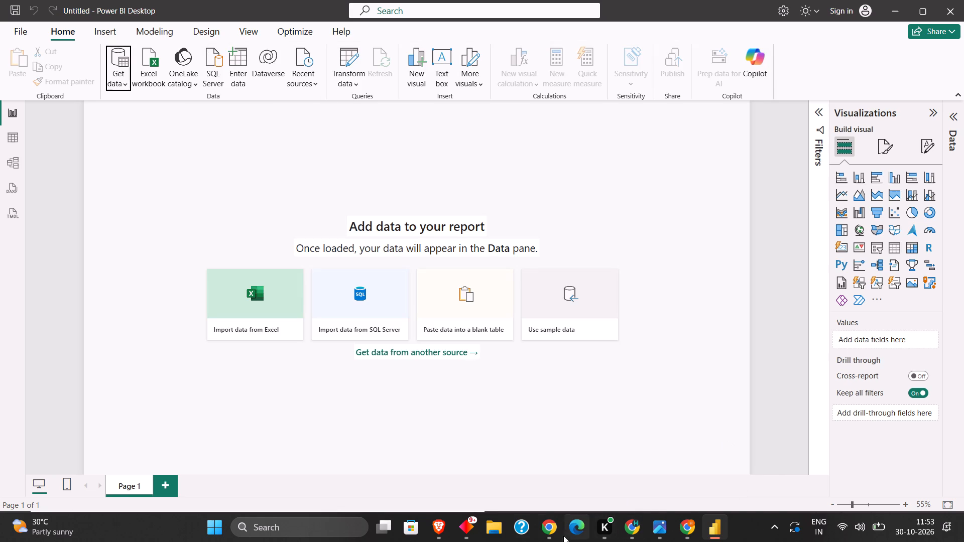
Start a Text/CSV import and look through the recent files, Desktop and Downloads for a dataset.
left_click(120, 84)
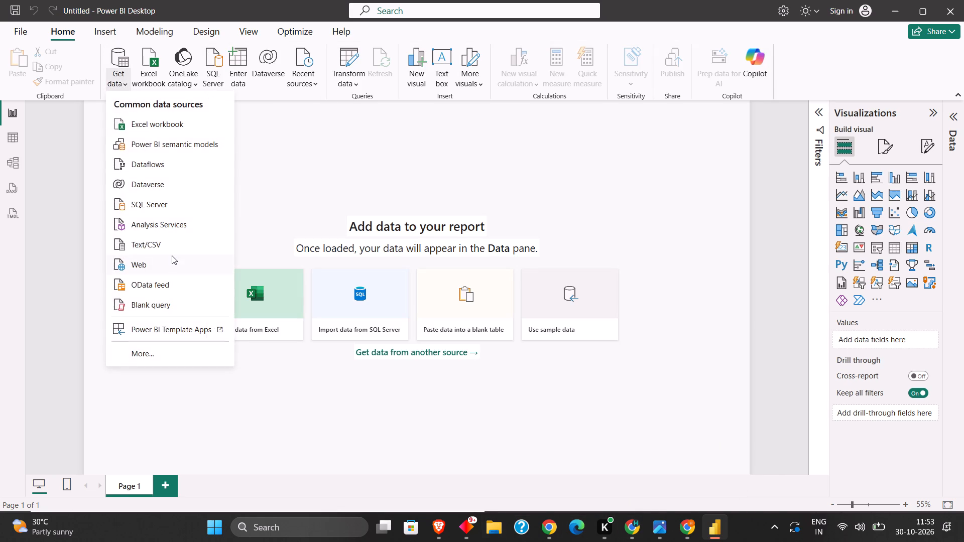
left_click(173, 249)
scroll(133, 180, "down", 4)
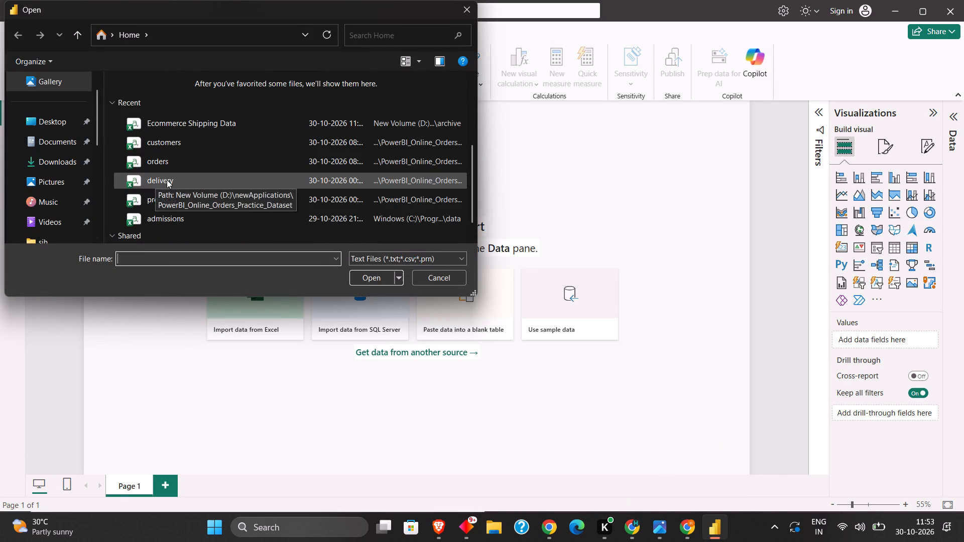
scroll(199, 192, "down", 3)
scroll(199, 192, "up", 7)
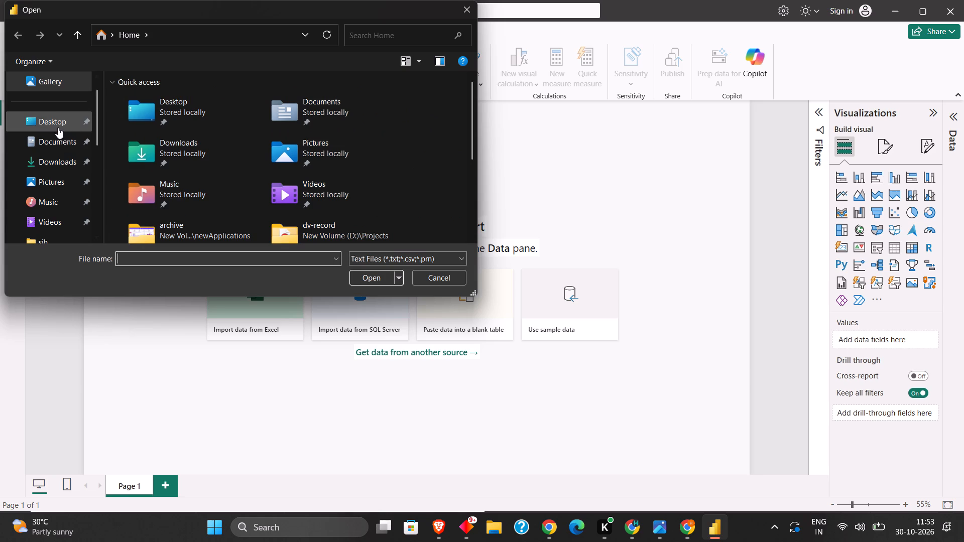
left_click(58, 127)
left_click(59, 156)
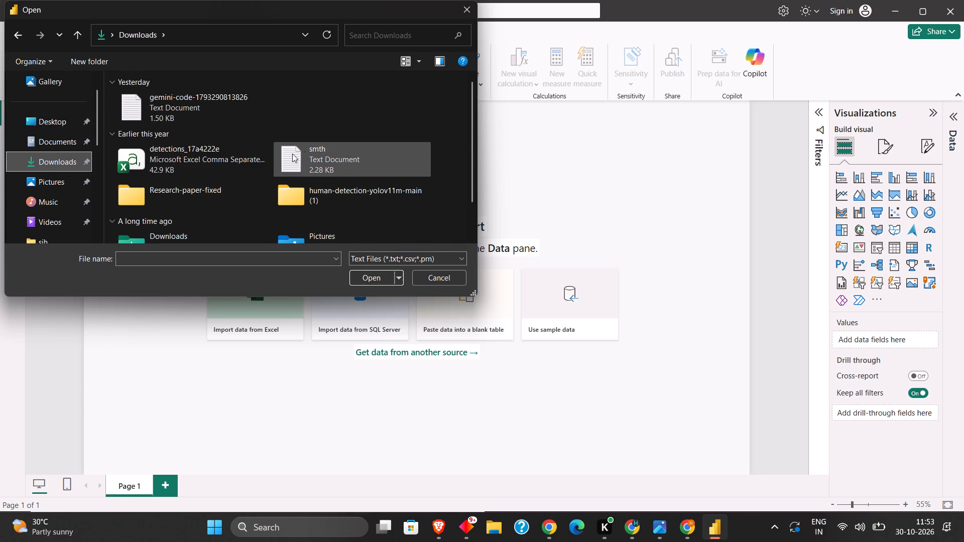
scroll(28, 188, "down", 3)
Browse newApplications on drive D:, including PowerBI_Online_Orders_Practice_Dataset, archive and Datasets, for a suitable CSV, and dismiss the import.
left_click(60, 204)
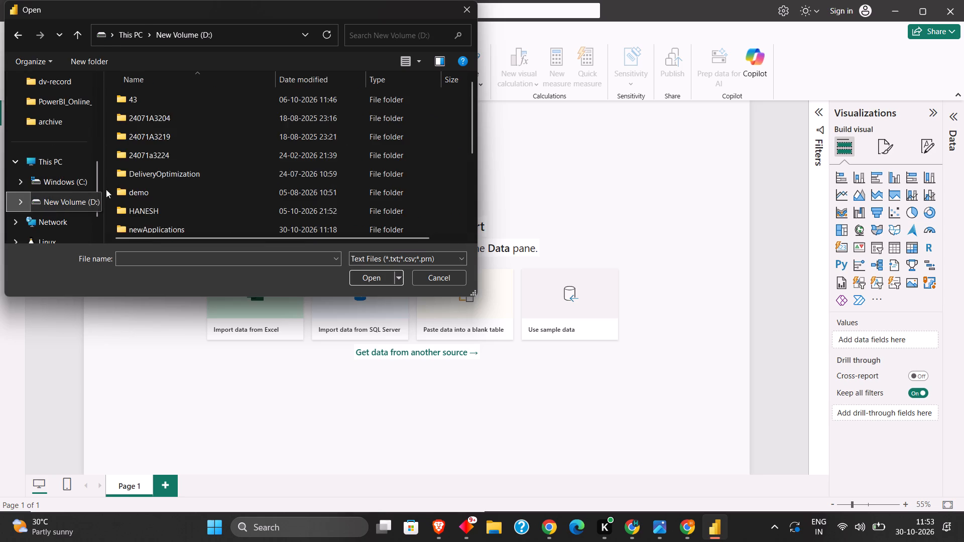
scroll(185, 174, "down", 3)
double_click(189, 95)
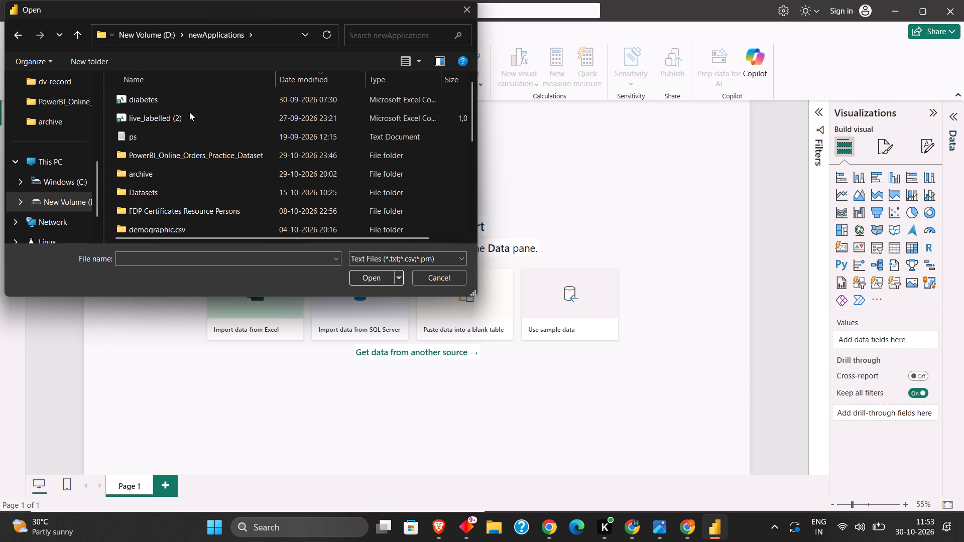
double_click(182, 160)
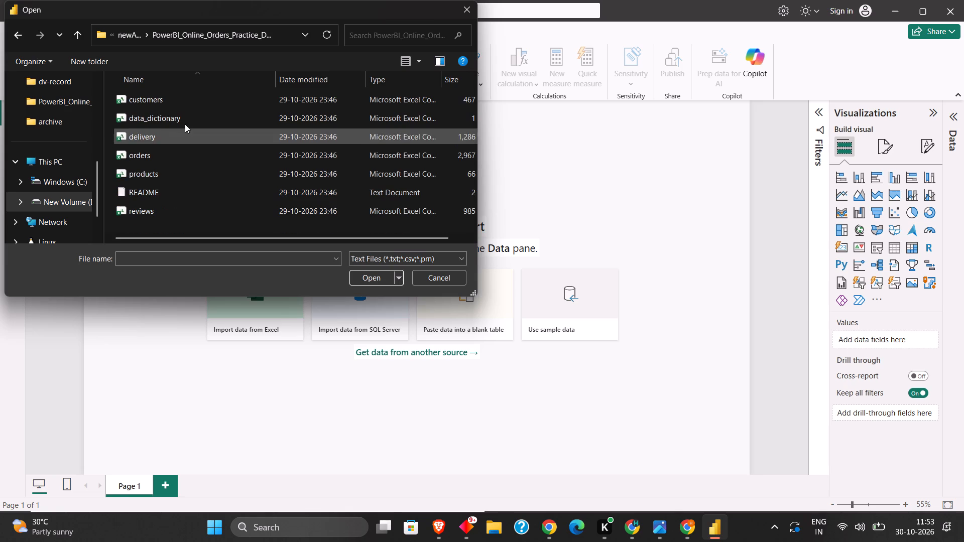
left_click(153, 193)
double_click(163, 170)
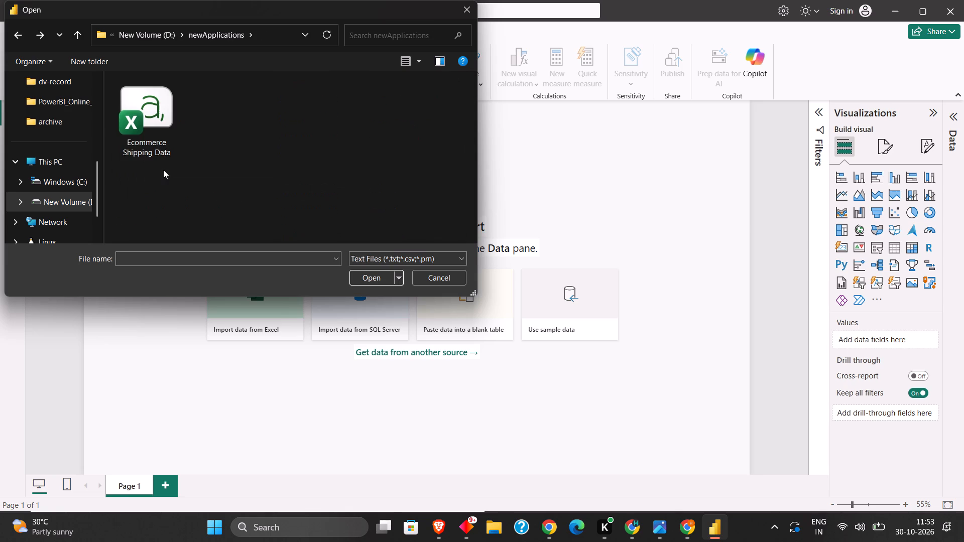
left_click(163, 170)
double_click(155, 194)
left_click(157, 194)
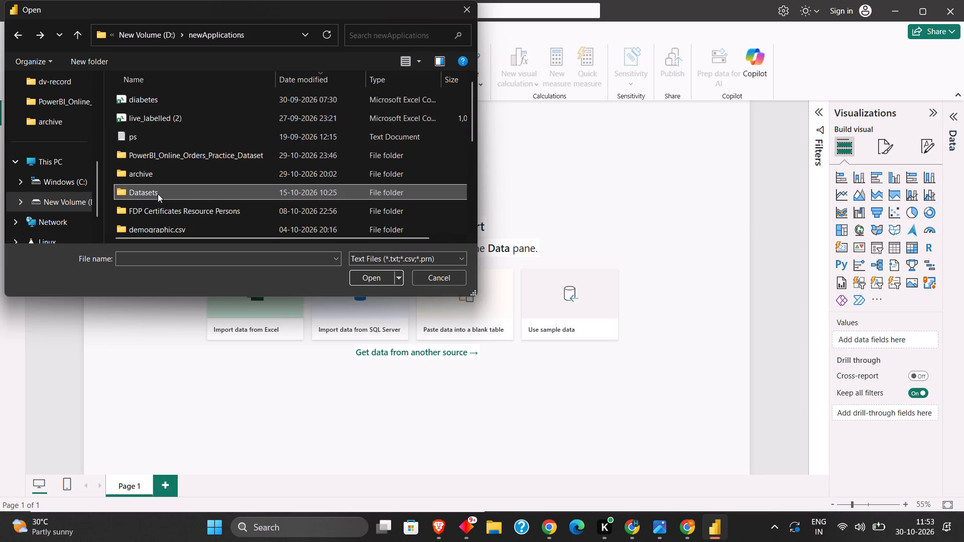
double_click(158, 194)
double_click(162, 97)
left_click(165, 184)
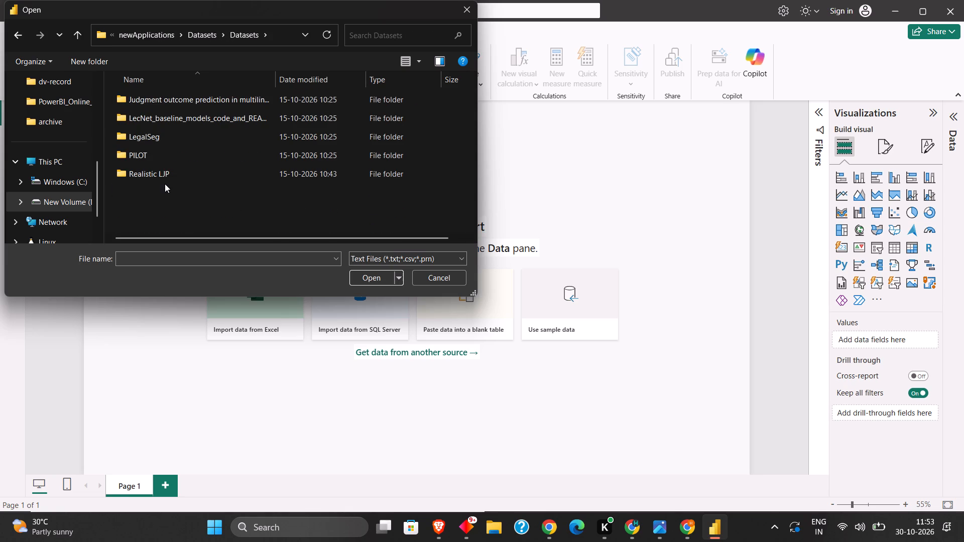
left_click_drag(168, 185, 173, 187)
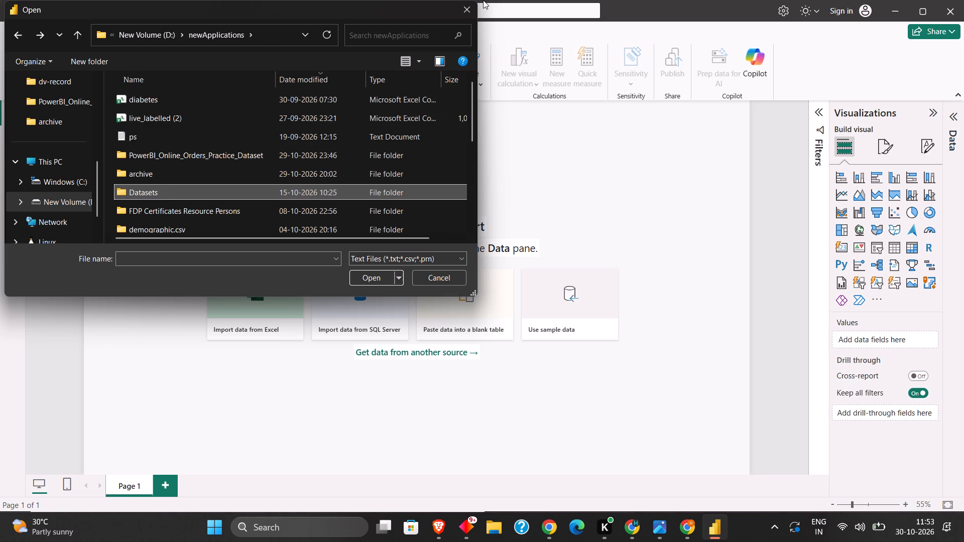
left_click(467, 7)
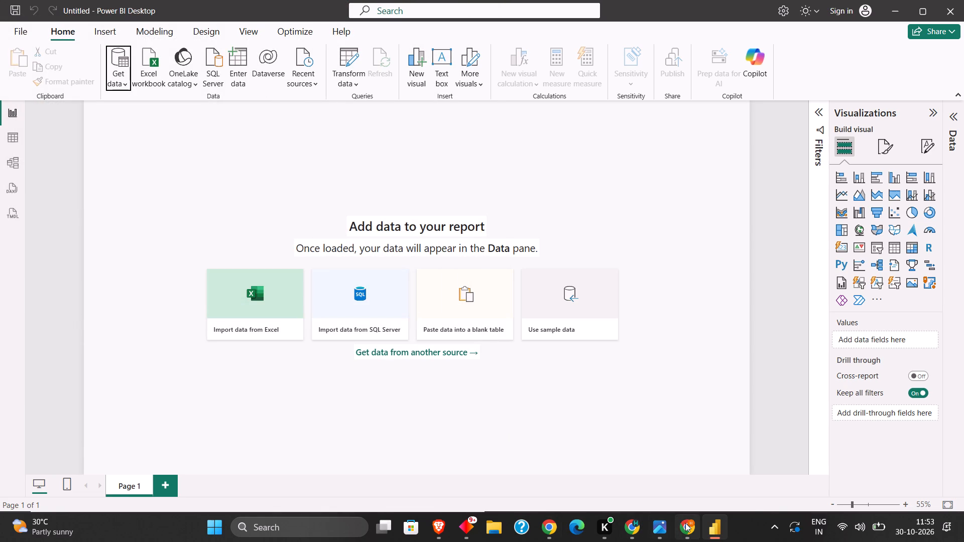
left_click(548, 527)
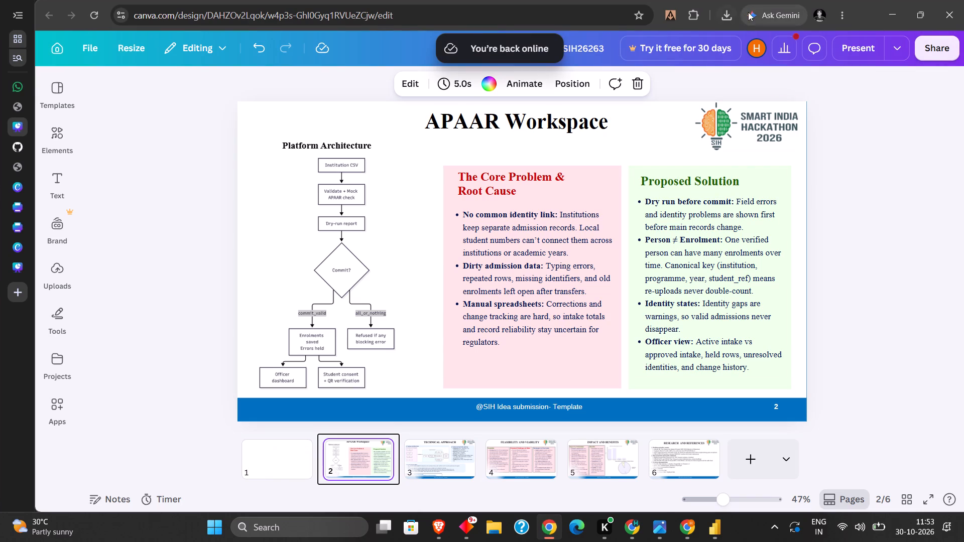
left_click(734, 11)
scroll(645, 166, "down", 1)
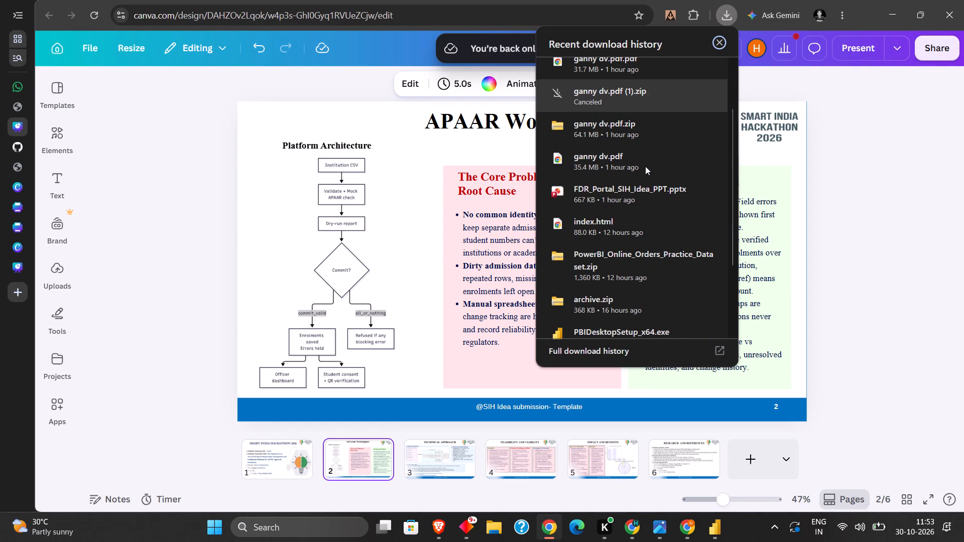
scroll(645, 166, "down", 2)
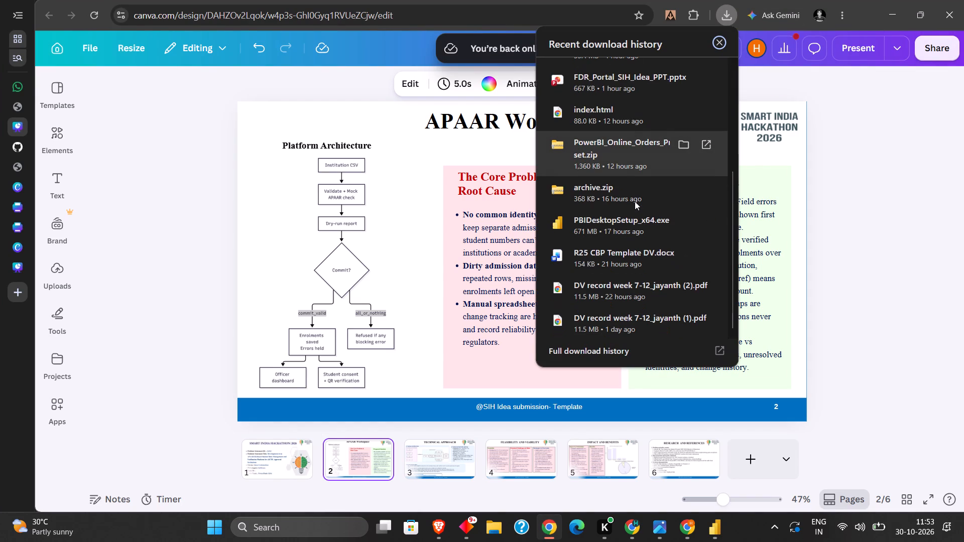
scroll(635, 201, "down", 5)
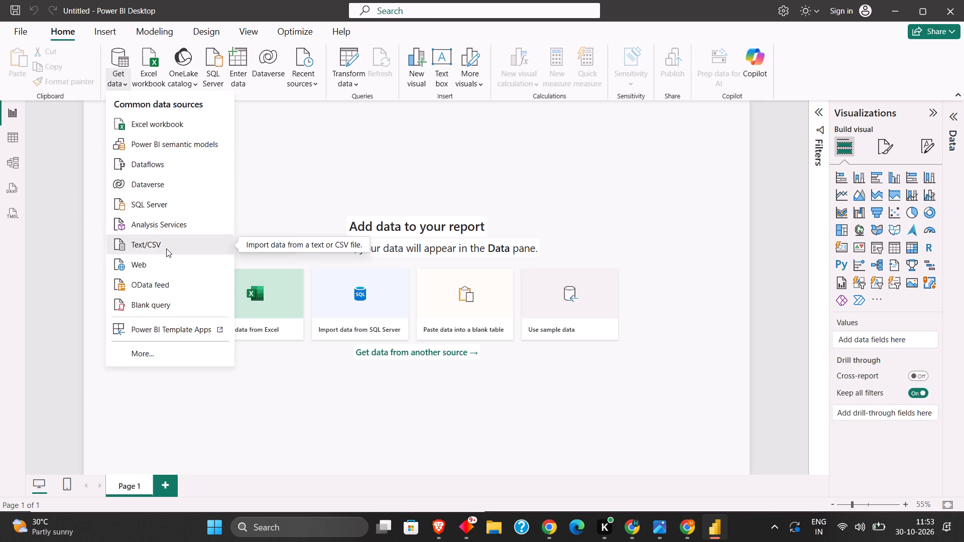
scroll(171, 192, "down", 4)
double_click(183, 159)
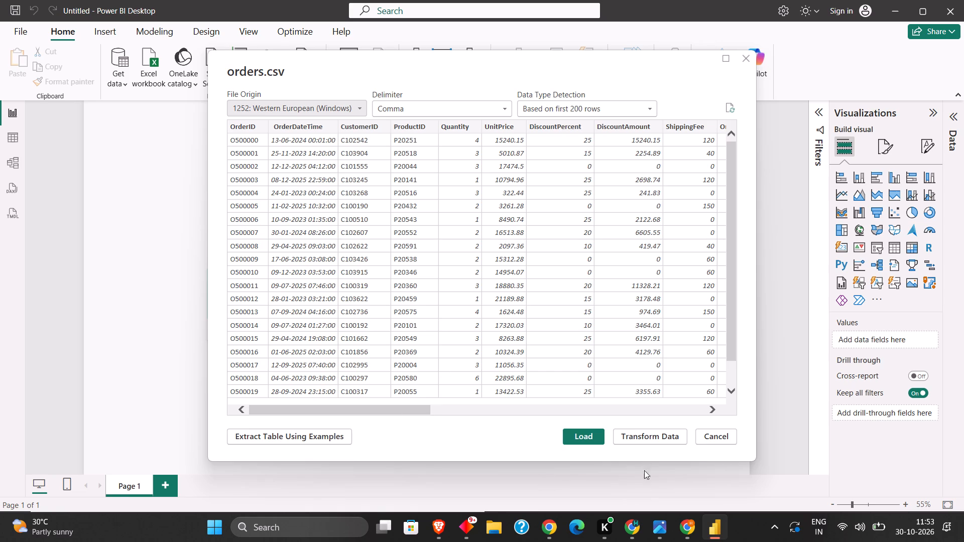
left_click(647, 432)
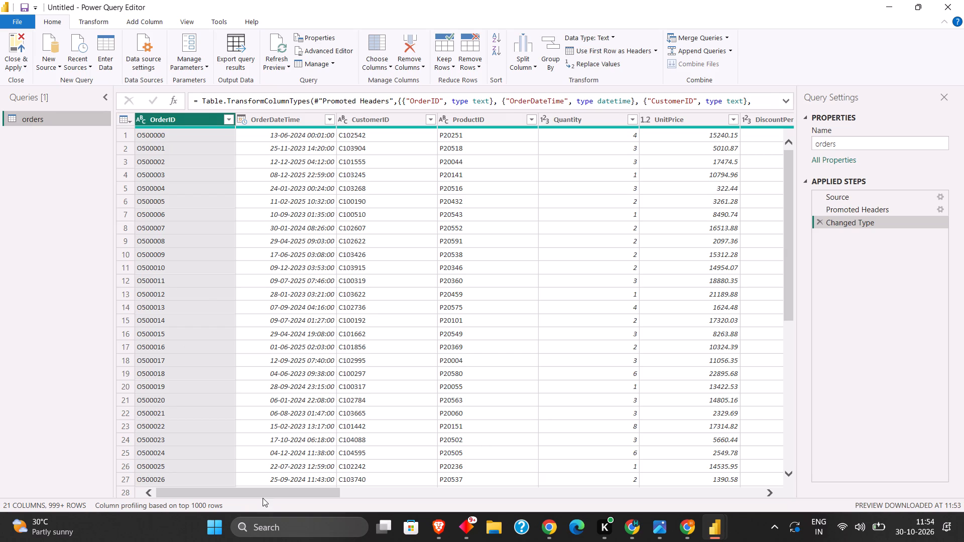
Examine the columns of the orders query across the whole width of the table.
left_click_drag(264, 495, 559, 503)
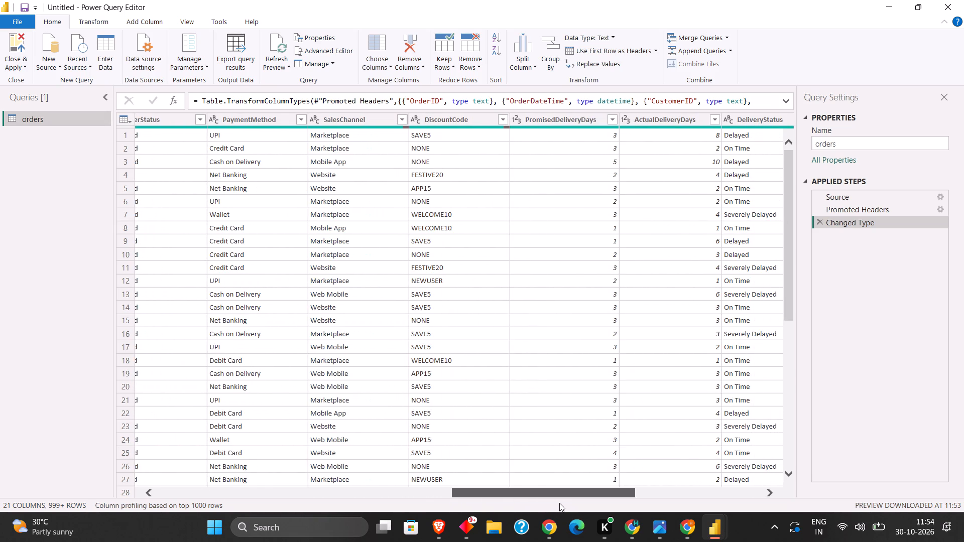
left_click_drag(559, 503, 616, 490)
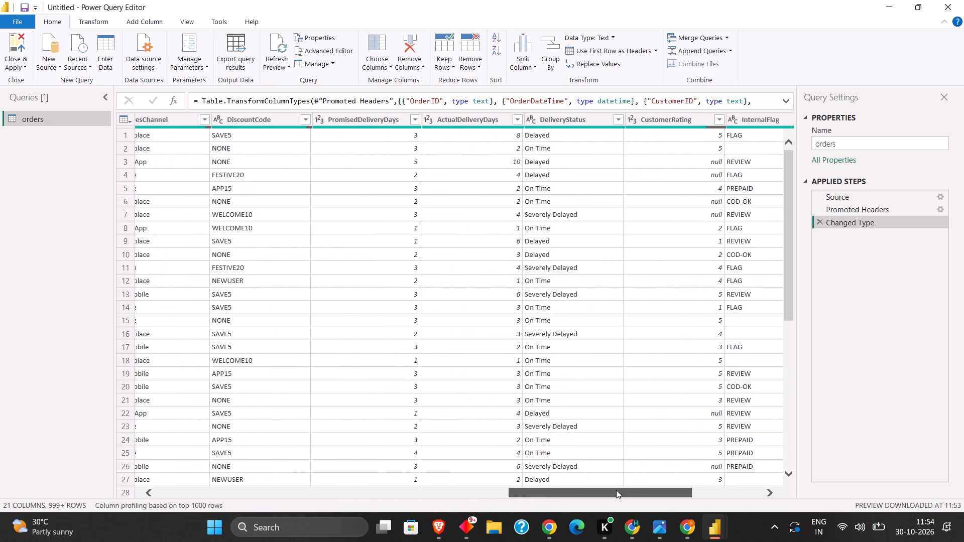
left_click_drag(616, 490, 682, 483)
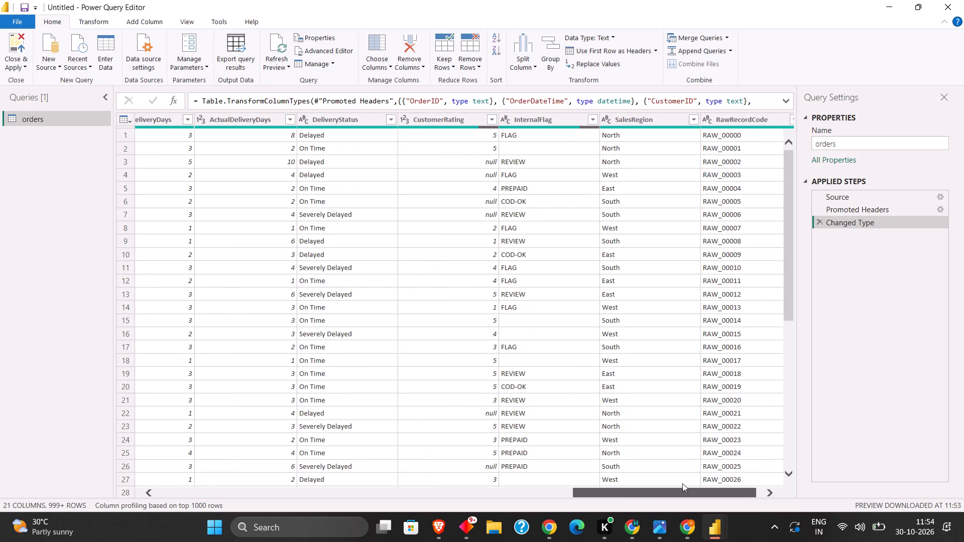
left_click_drag(682, 483, 624, 474)
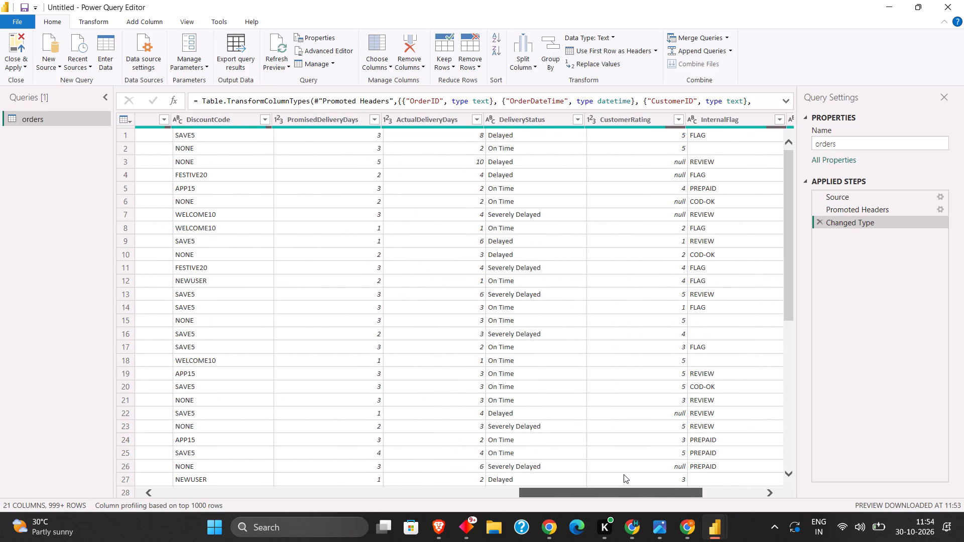
left_click_drag(624, 474, 549, 485)
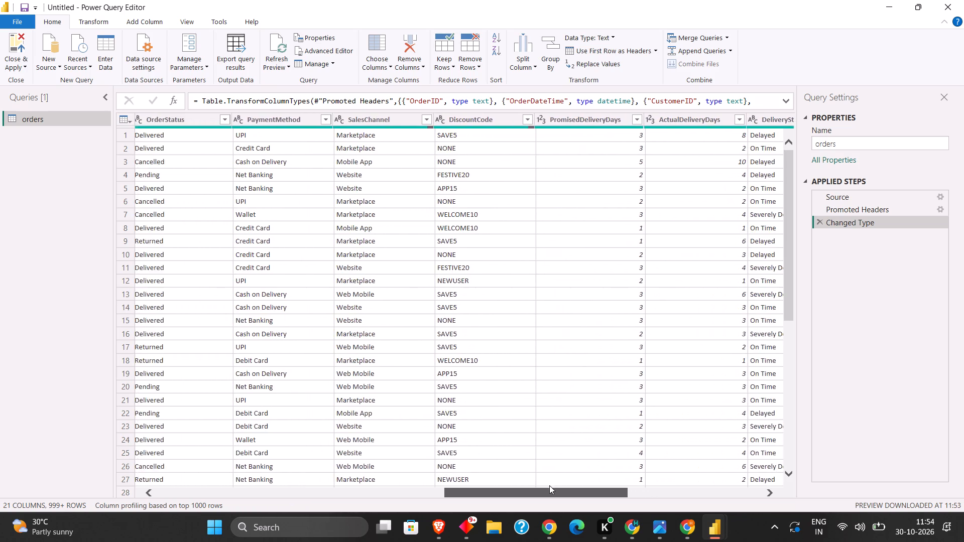
left_click_drag(549, 485, 418, 500)
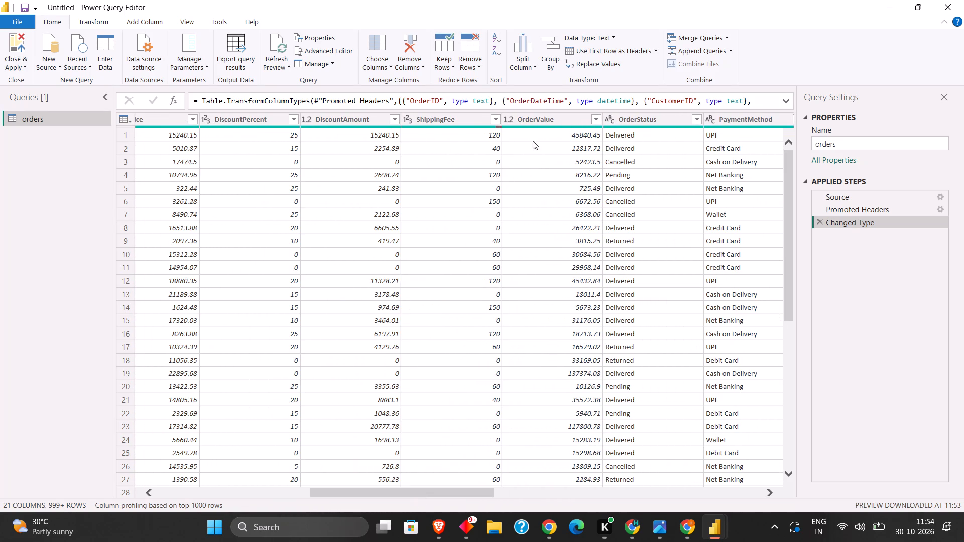
Change the ShippingFee column's data type to Fixed decimal number, replacing the current type conversion.
left_click(469, 118)
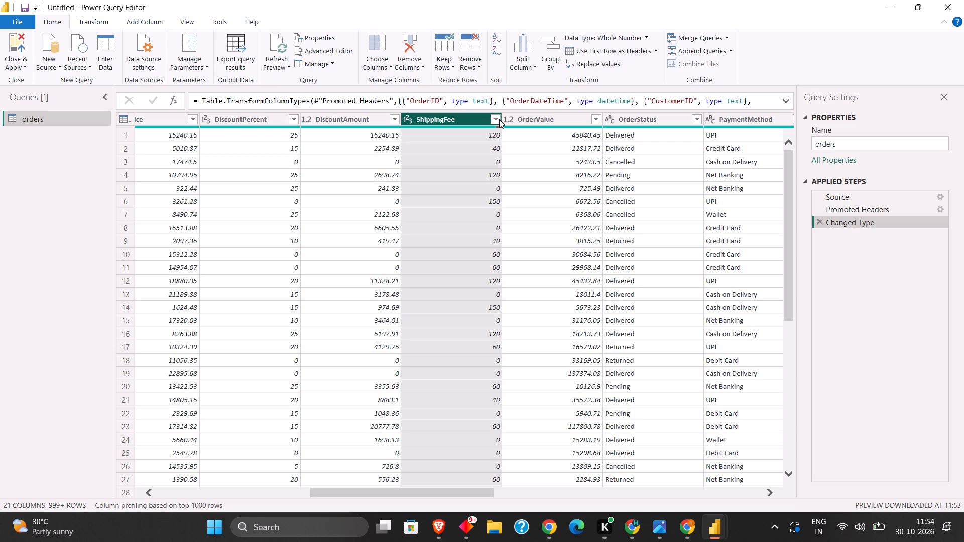
left_click(496, 118)
left_click(454, 116)
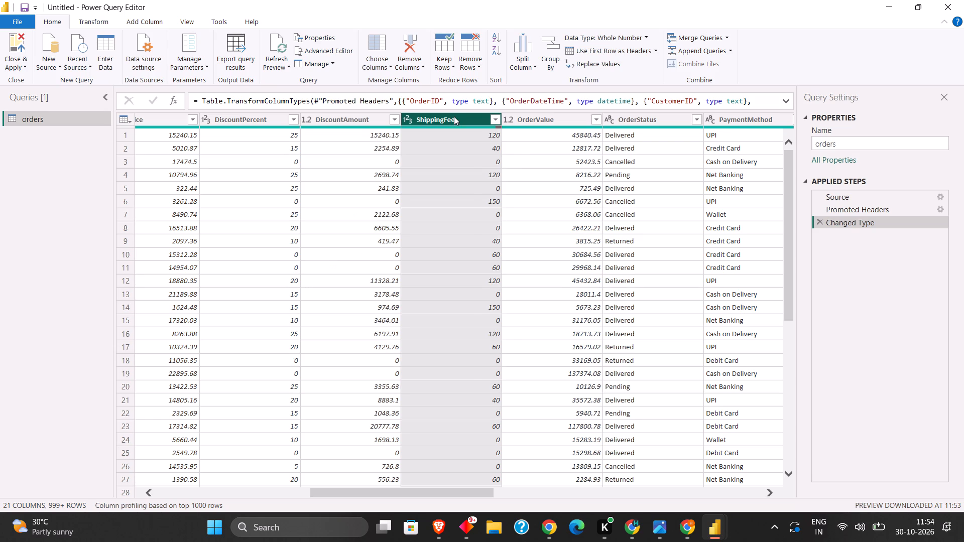
right_click(454, 116)
left_click(487, 238)
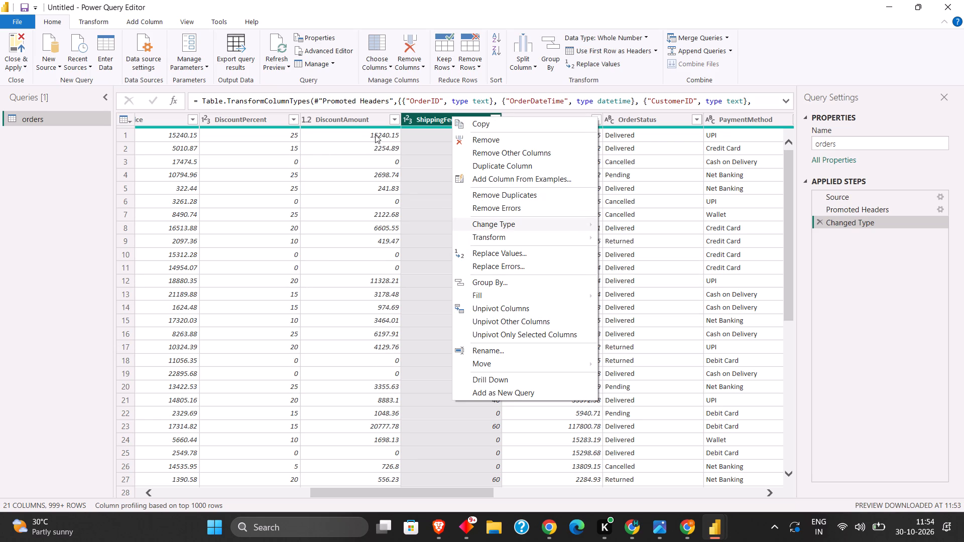
left_click(429, 113)
left_click(59, 20)
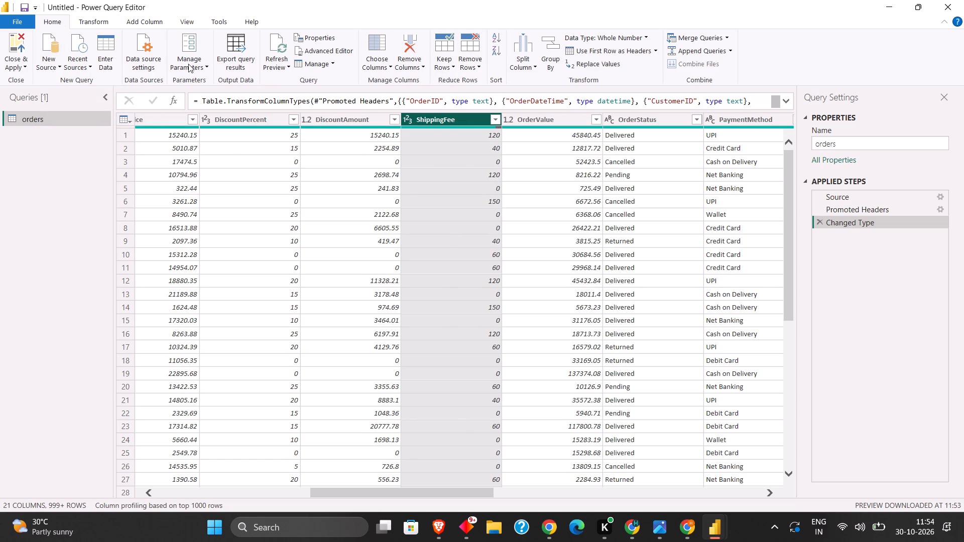
left_click(84, 21)
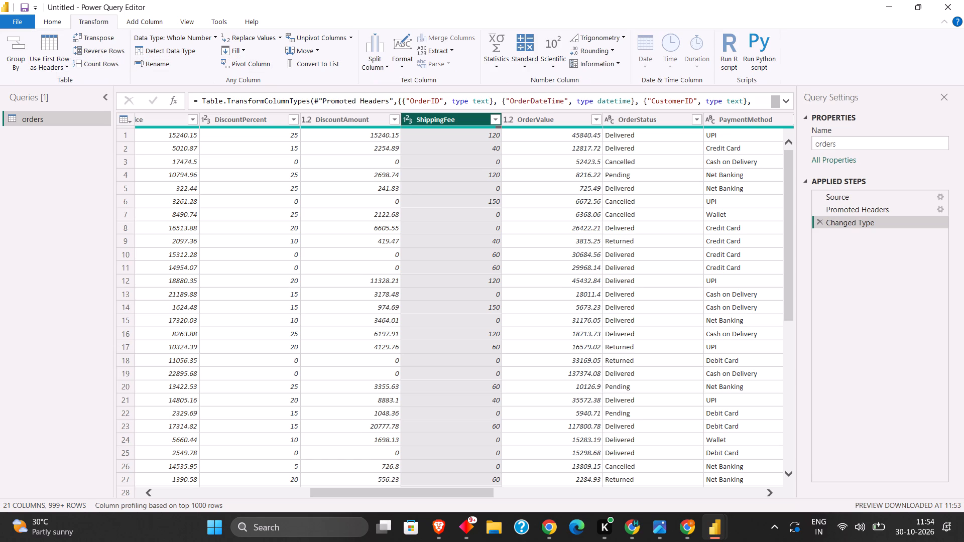
right_click(465, 122)
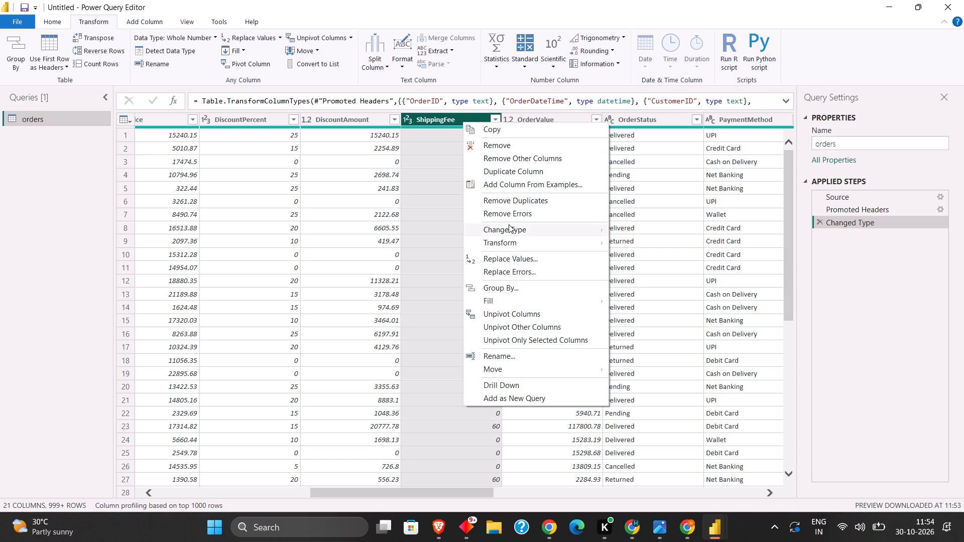
left_click(509, 224)
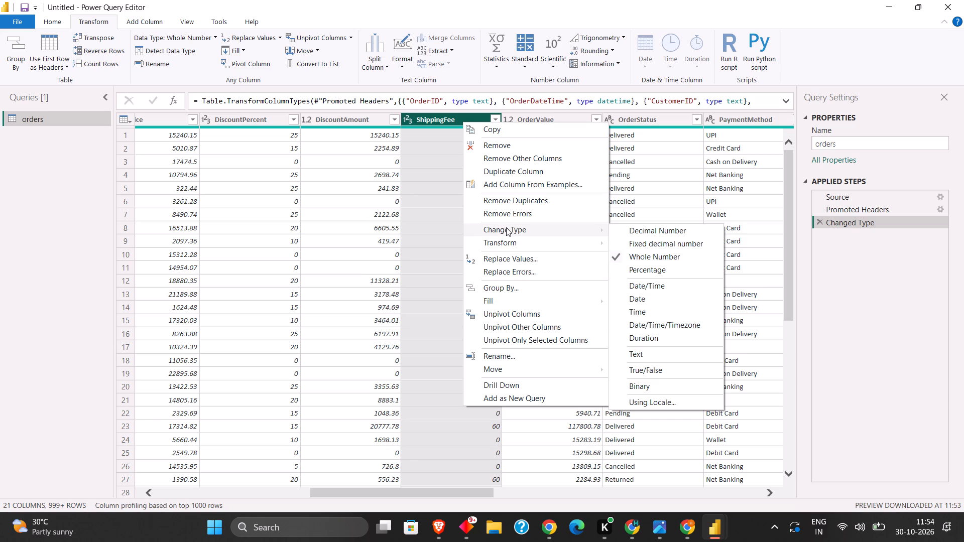
left_click(647, 242)
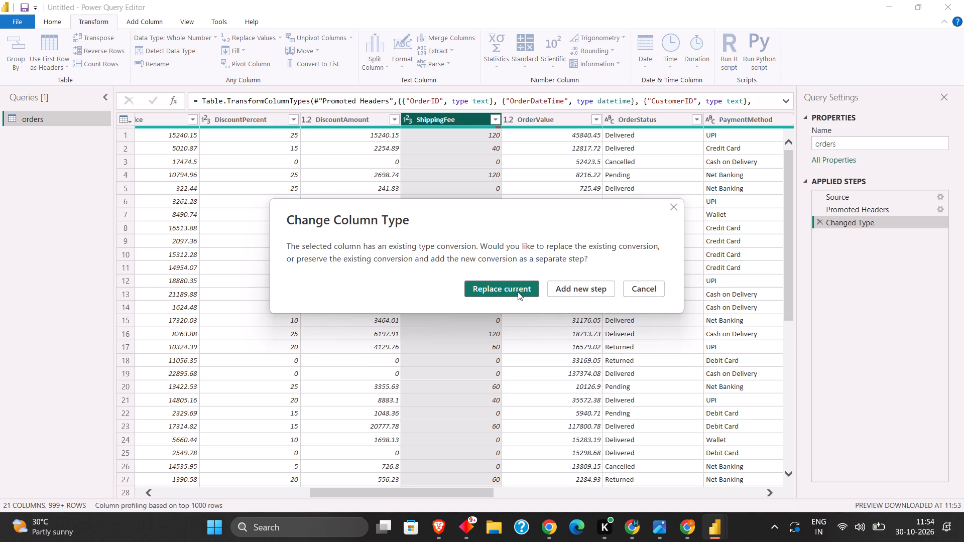
left_click(518, 291)
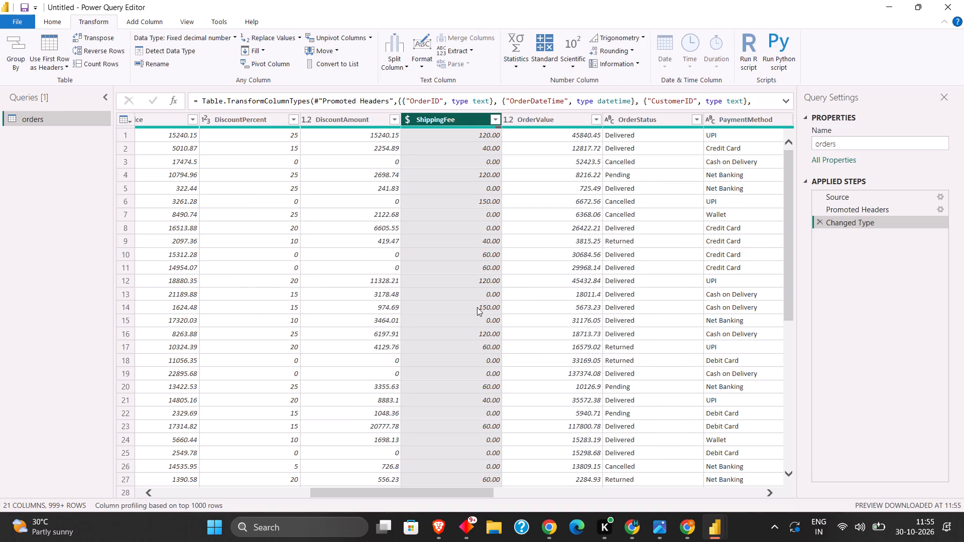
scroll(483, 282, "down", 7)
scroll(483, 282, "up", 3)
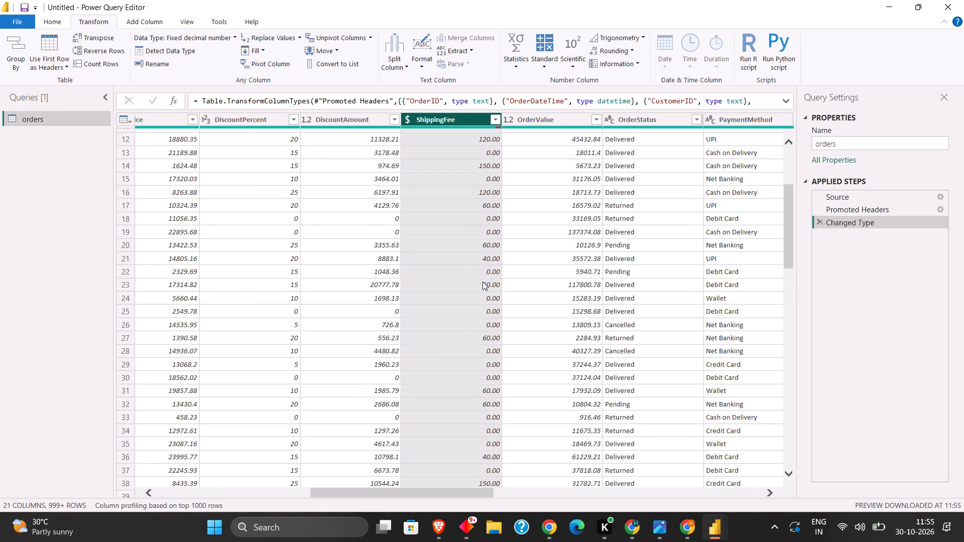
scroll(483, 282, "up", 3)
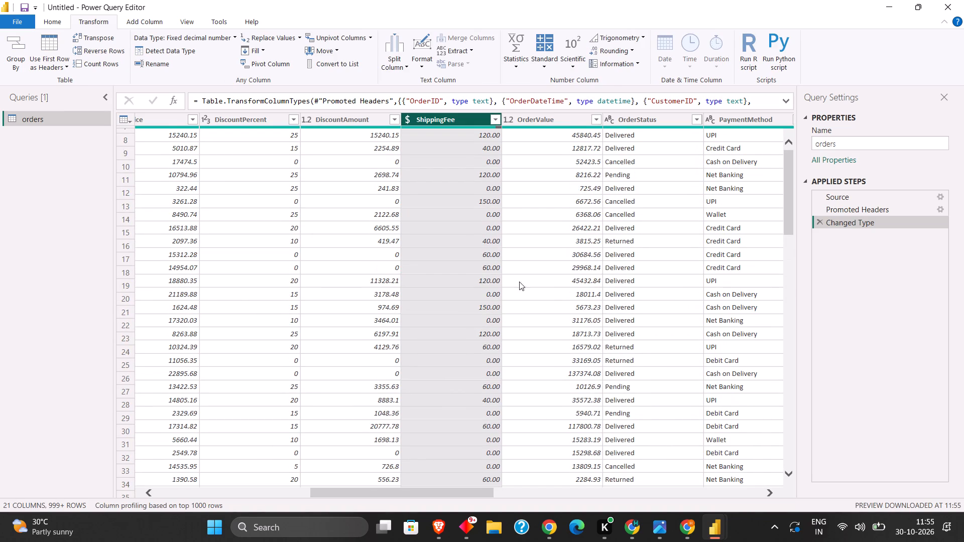
Delete the Changed Type applied step from the orders query.
left_click(816, 223)
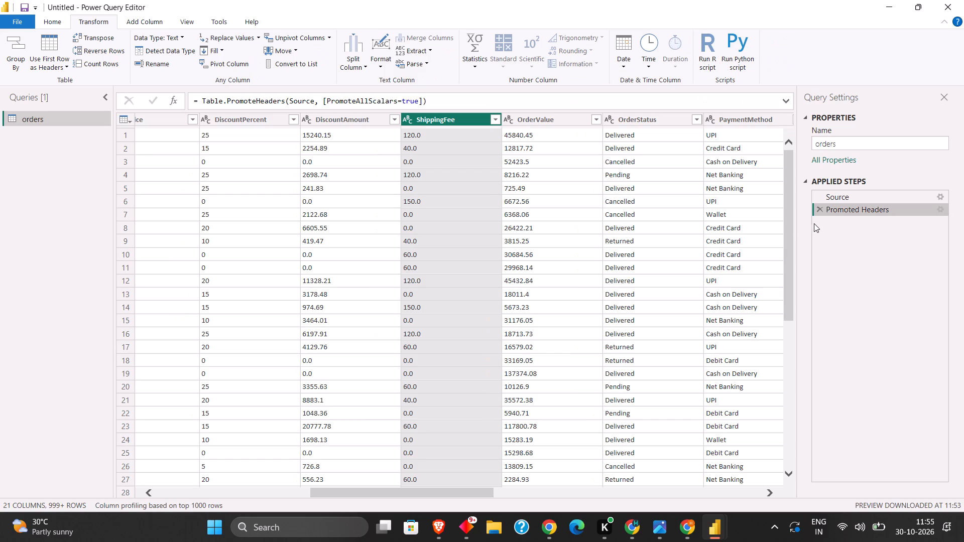
Change the UnitPrice column's data type to Fixed decimal number.
scroll(440, 271, "up", 4)
scroll(419, 167, "up", 2)
scroll(422, 169, "down", 1)
scroll(423, 170, "up", 1)
left_click_drag(411, 487, 316, 492)
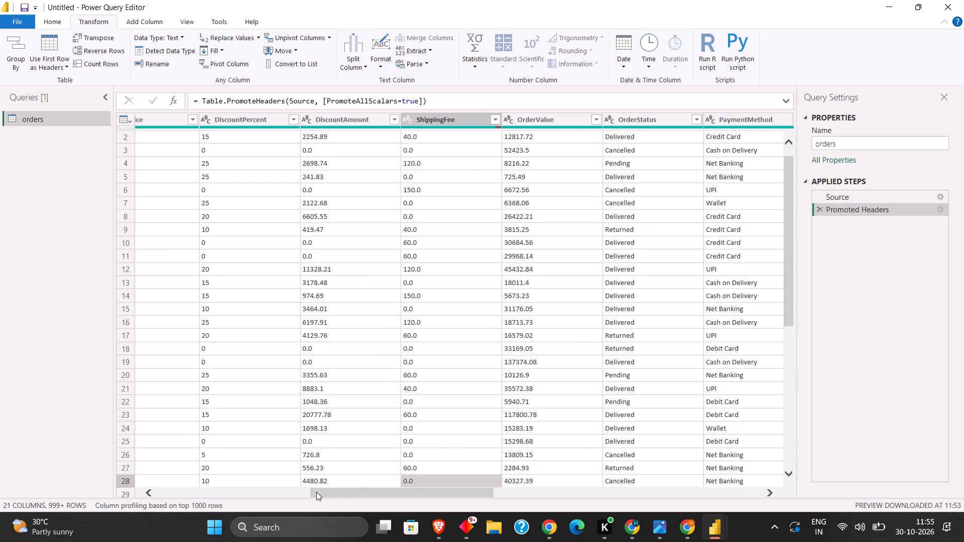
left_click_drag(338, 493, 143, 501)
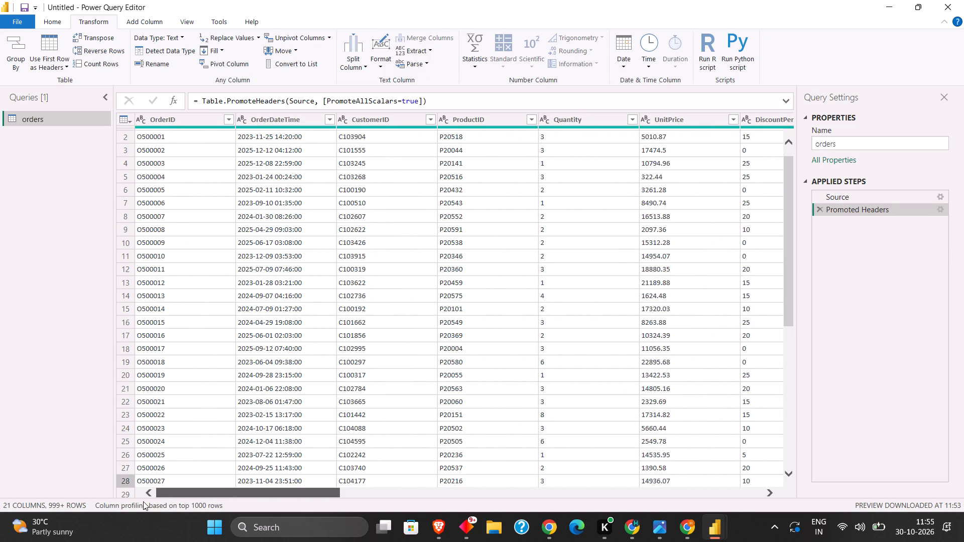
left_click_drag(143, 501, 139, 504)
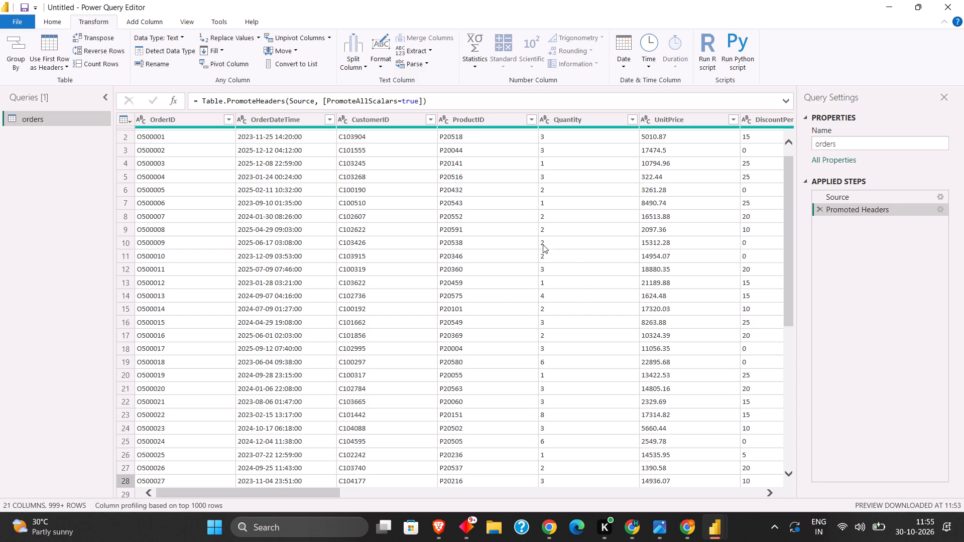
left_click_drag(323, 496, 357, 498)
right_click(550, 122)
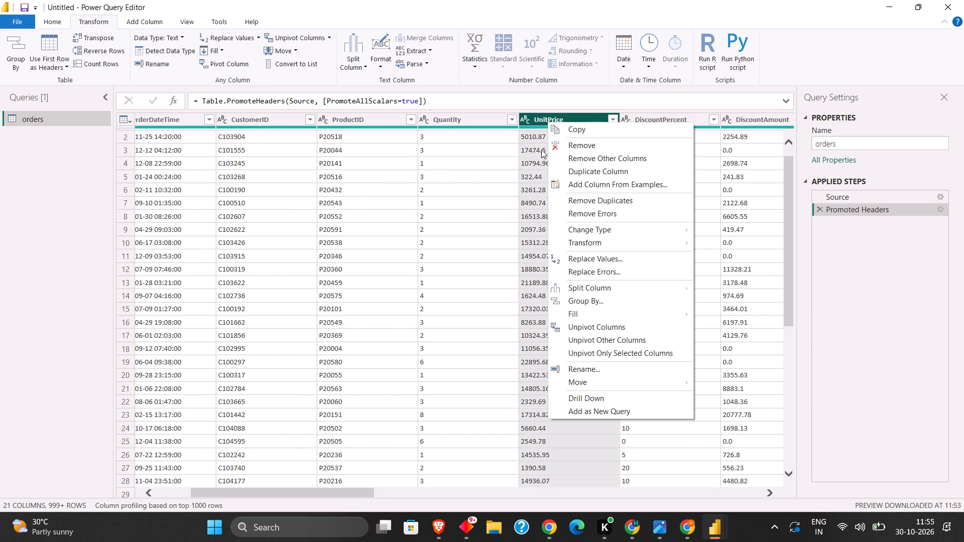
left_click_drag(516, 260, 515, 265)
left_click(560, 116)
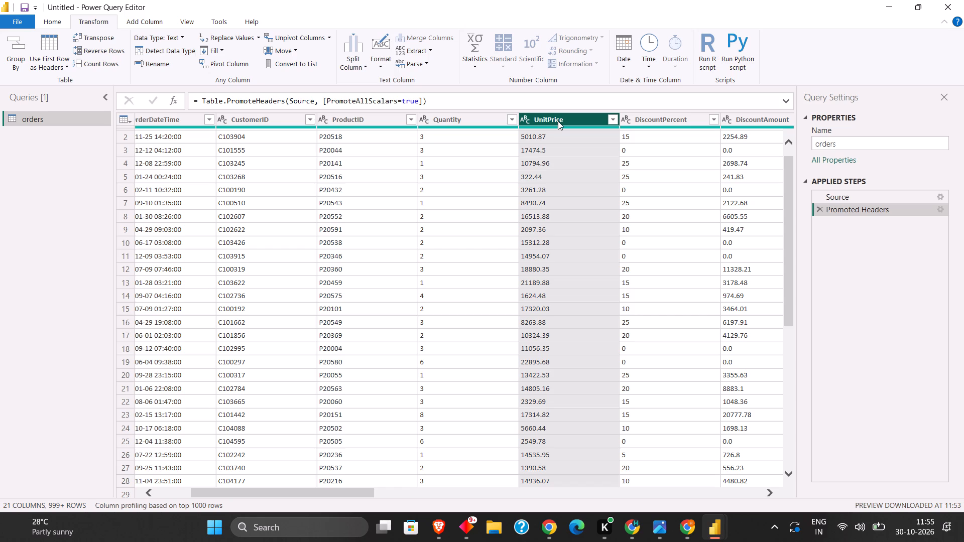
right_click(563, 124)
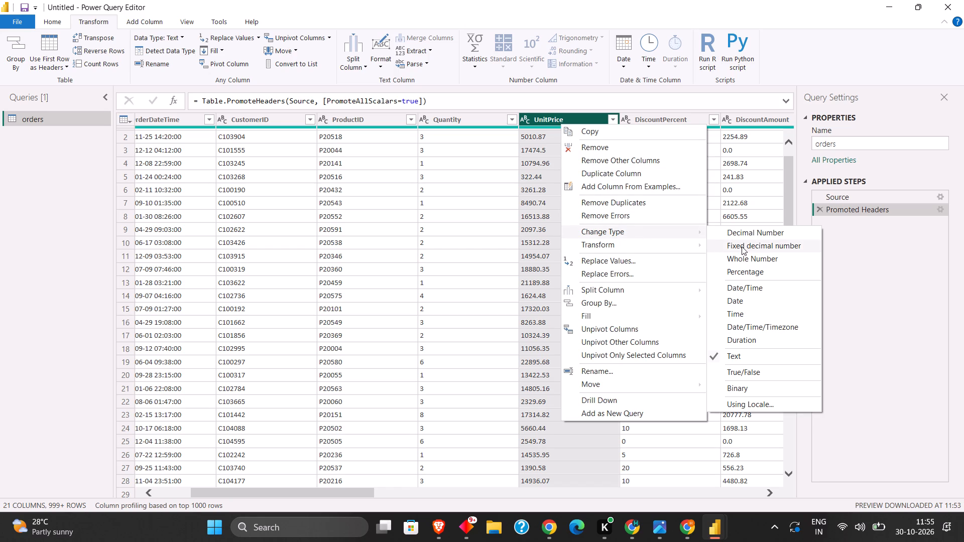
left_click(742, 246)
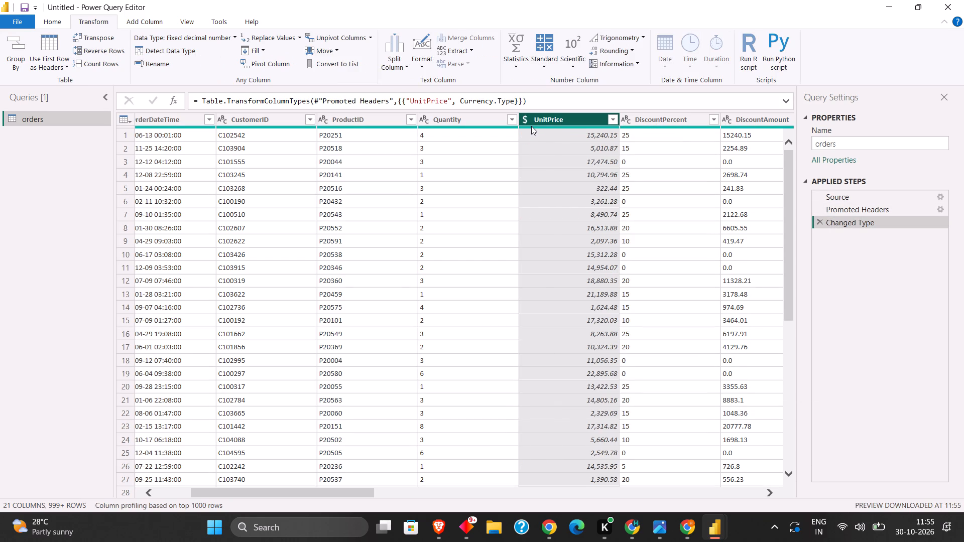
Change the Quantity column's data type to Whole Number.
scroll(547, 164, "down", 1)
scroll(547, 164, "up", 2)
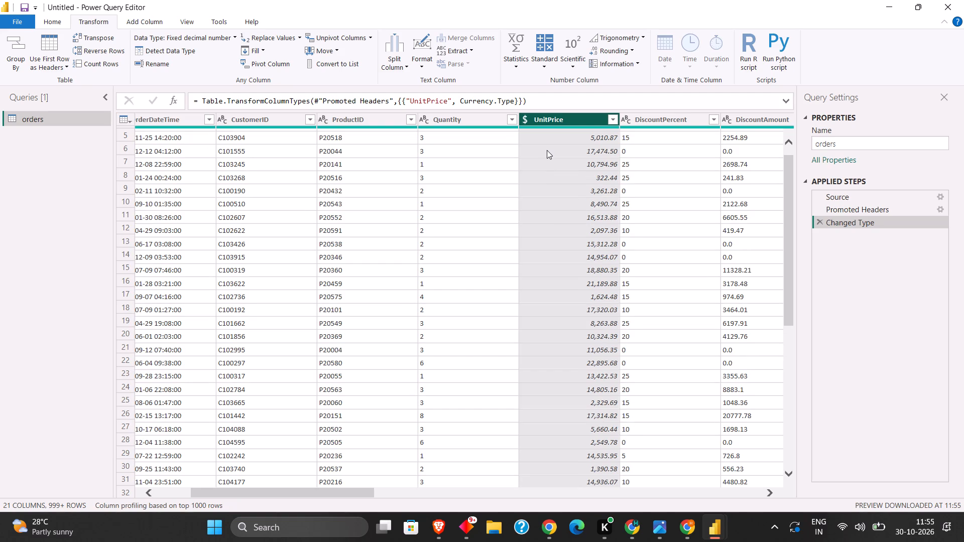
scroll(547, 151, "up", 3)
right_click(464, 122)
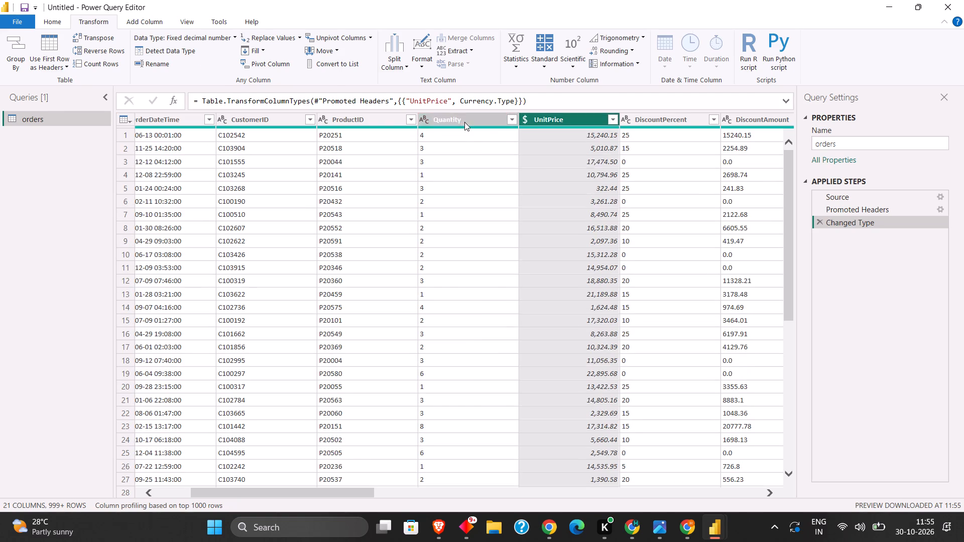
left_click(523, 223)
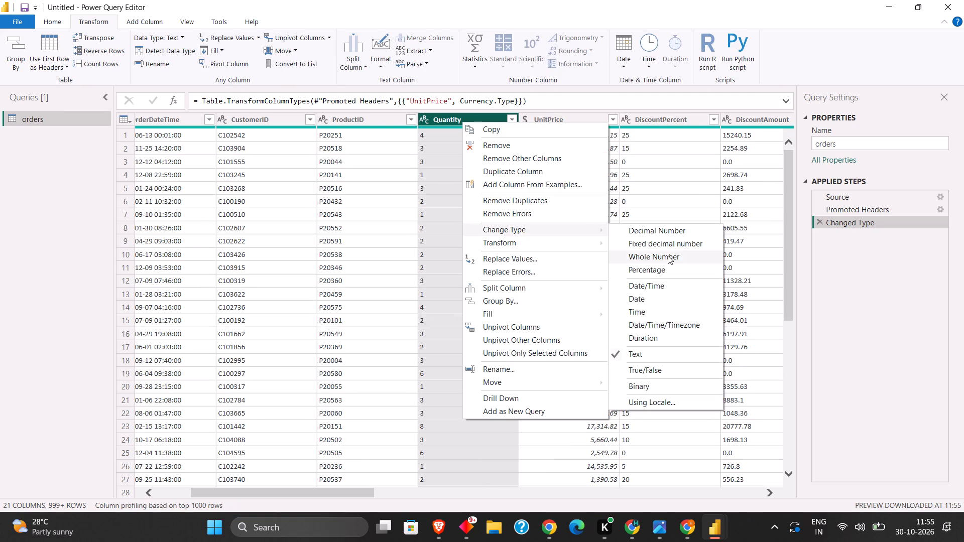
left_click(663, 255)
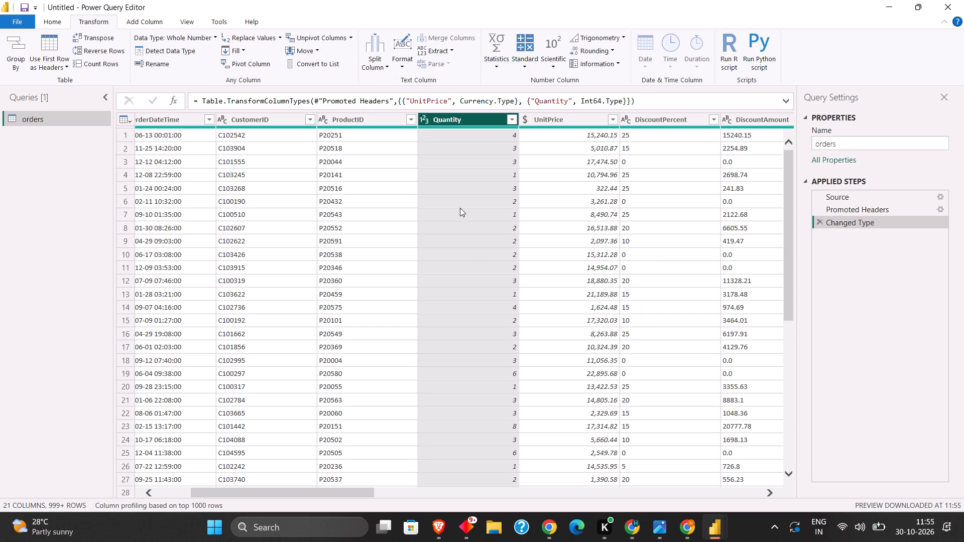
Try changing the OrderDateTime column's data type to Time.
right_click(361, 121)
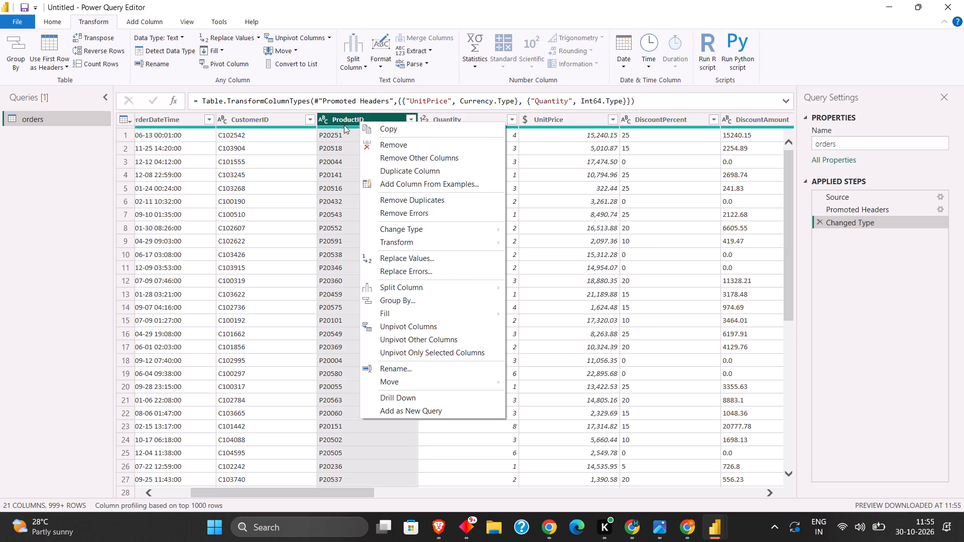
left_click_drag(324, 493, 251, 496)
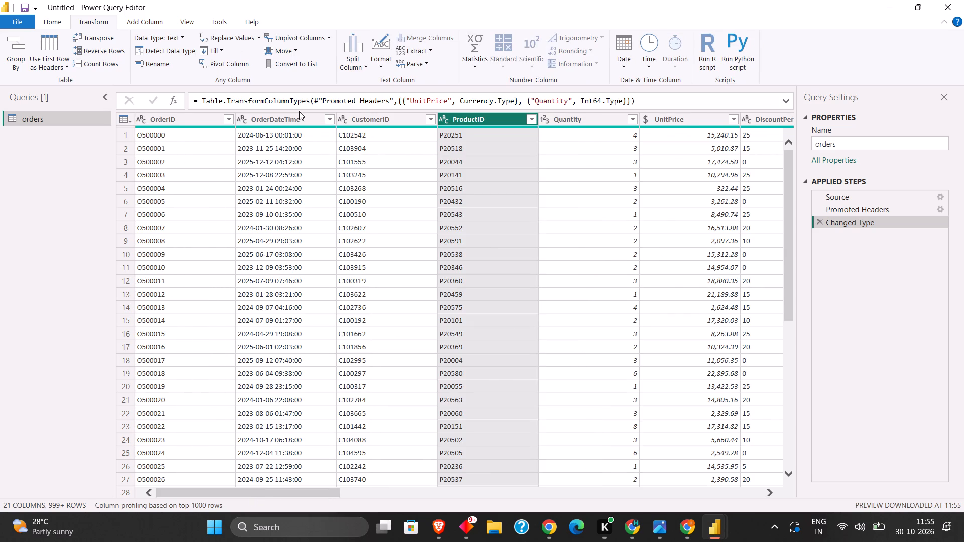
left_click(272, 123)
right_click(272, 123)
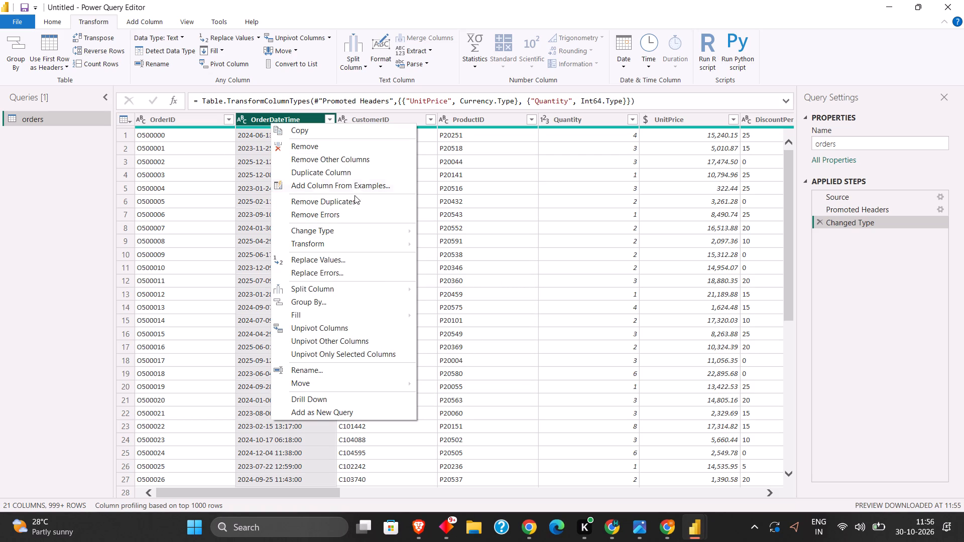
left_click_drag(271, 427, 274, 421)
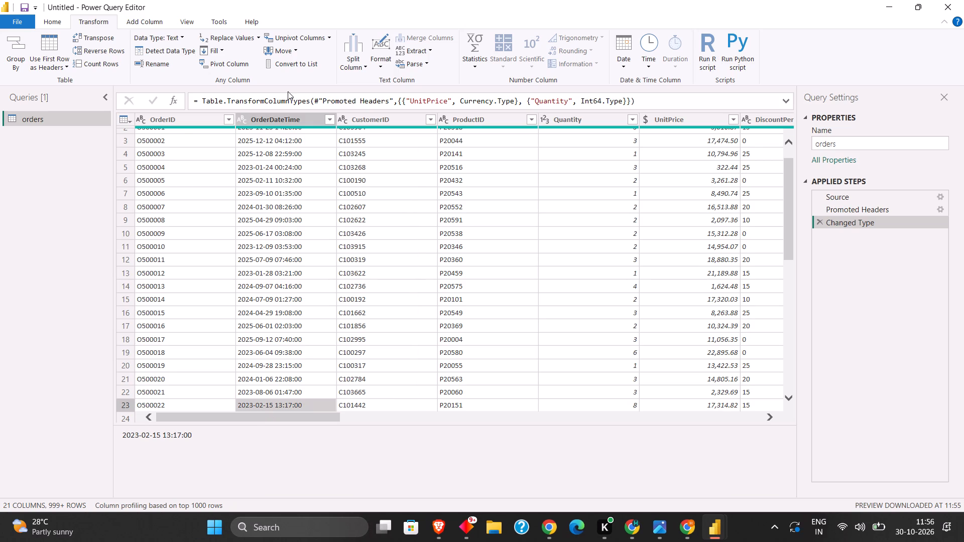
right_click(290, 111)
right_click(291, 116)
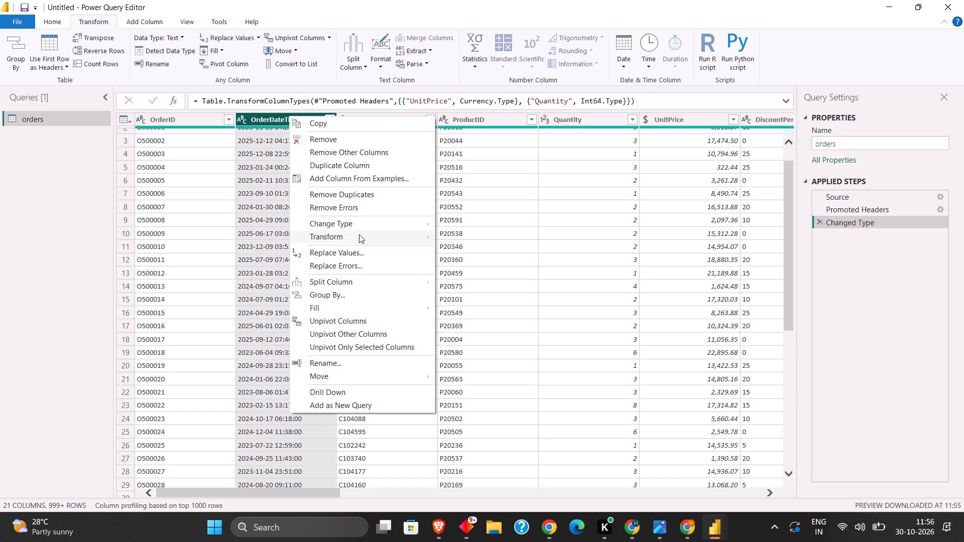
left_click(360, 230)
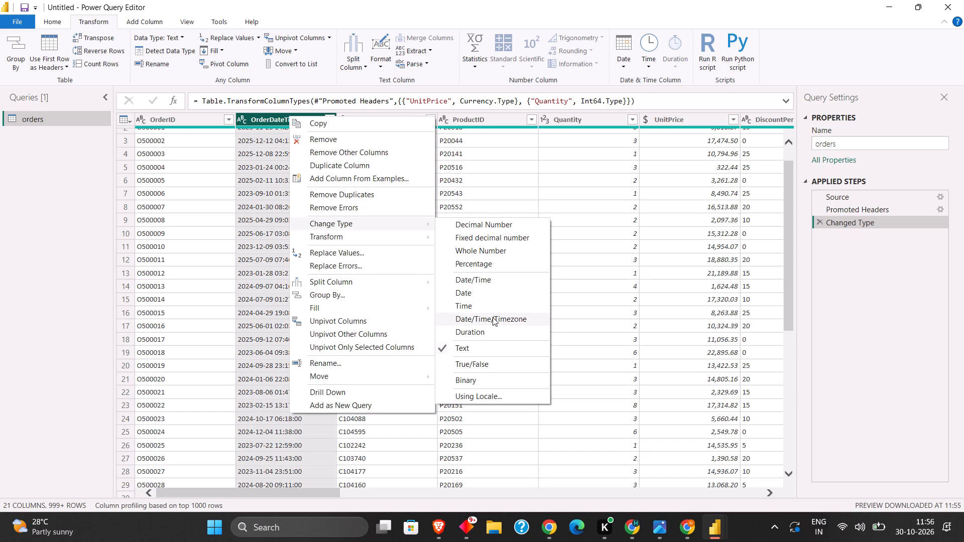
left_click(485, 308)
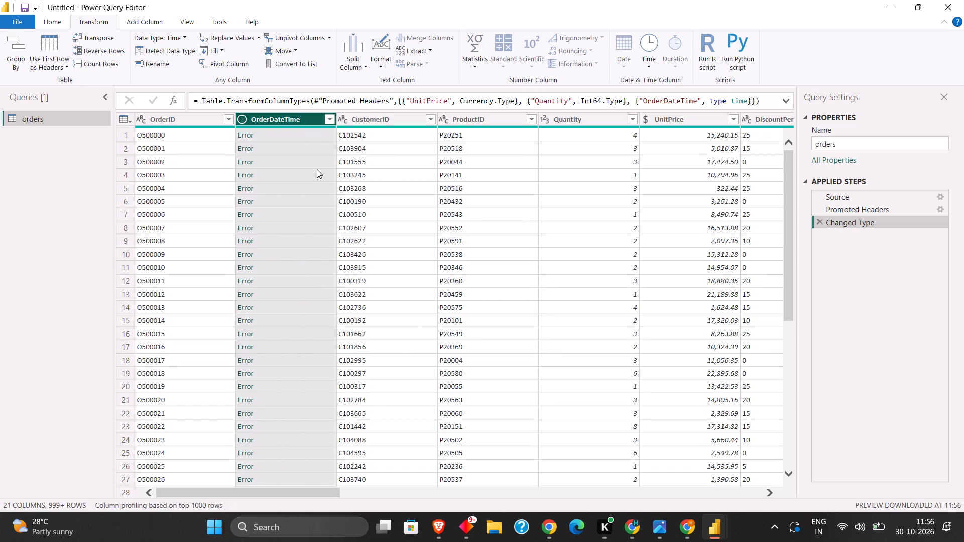
Change the OrderDateTime column's data type to Date/Time, replacing the current type conversion.
right_click(312, 119)
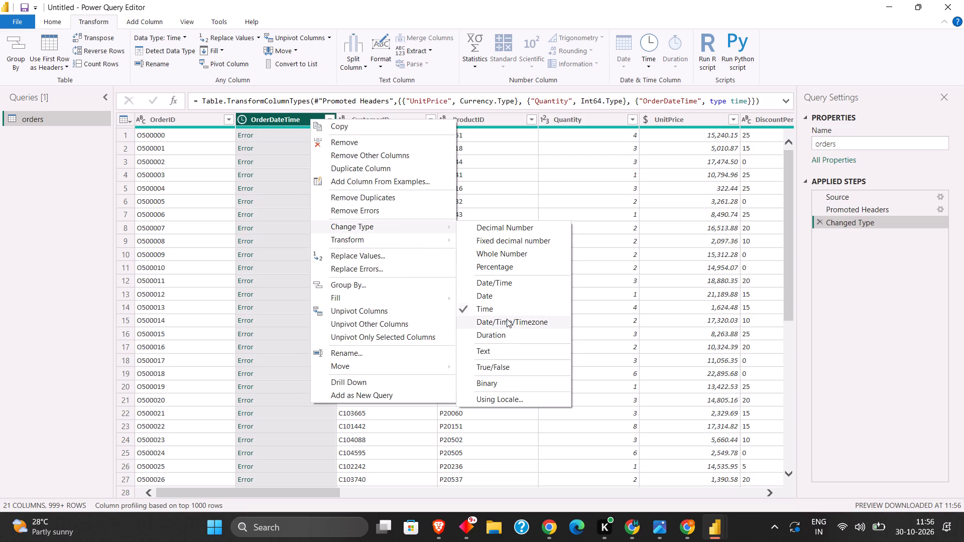
left_click(505, 285)
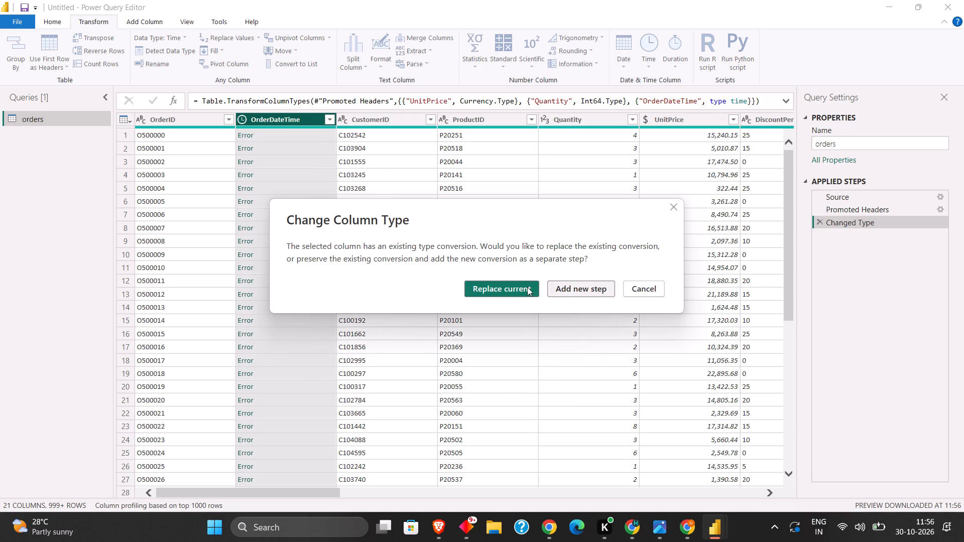
left_click(517, 287)
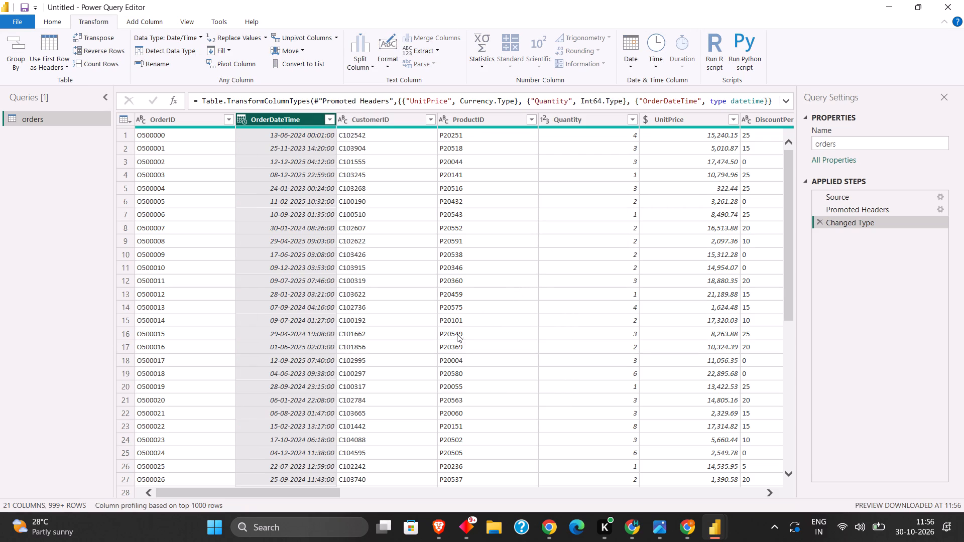
Change the DiscountPercent column's data type to Whole Number.
left_click_drag(244, 496, 250, 494)
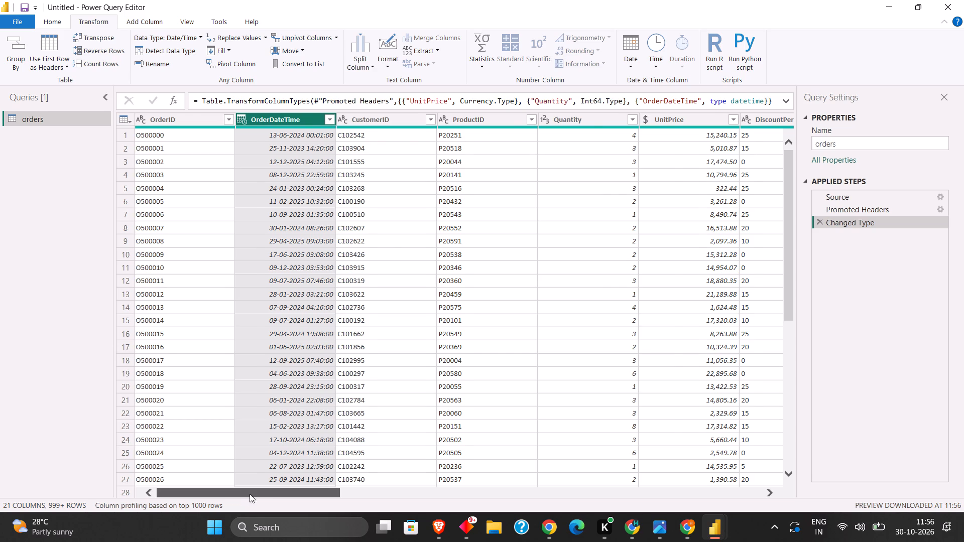
left_click_drag(250, 494, 300, 493)
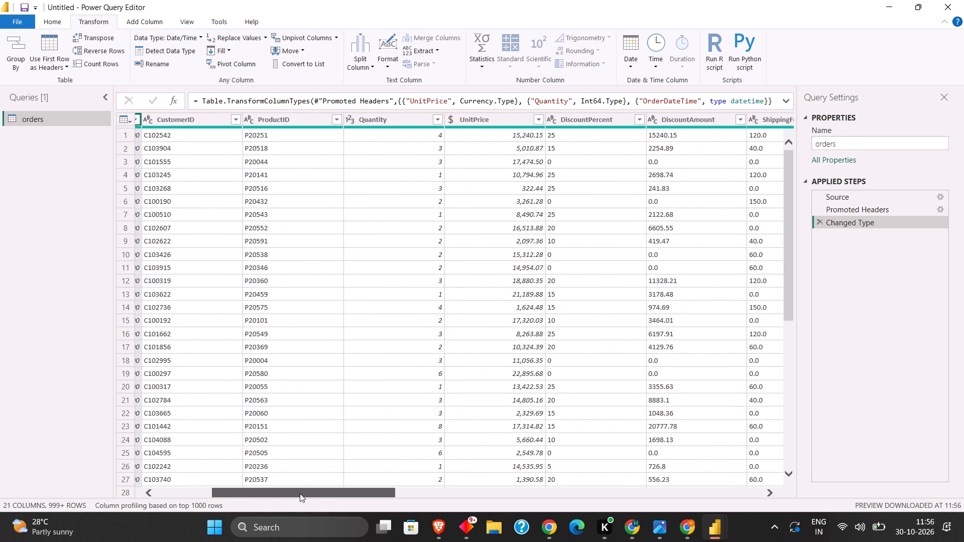
left_click_drag(300, 493, 335, 493)
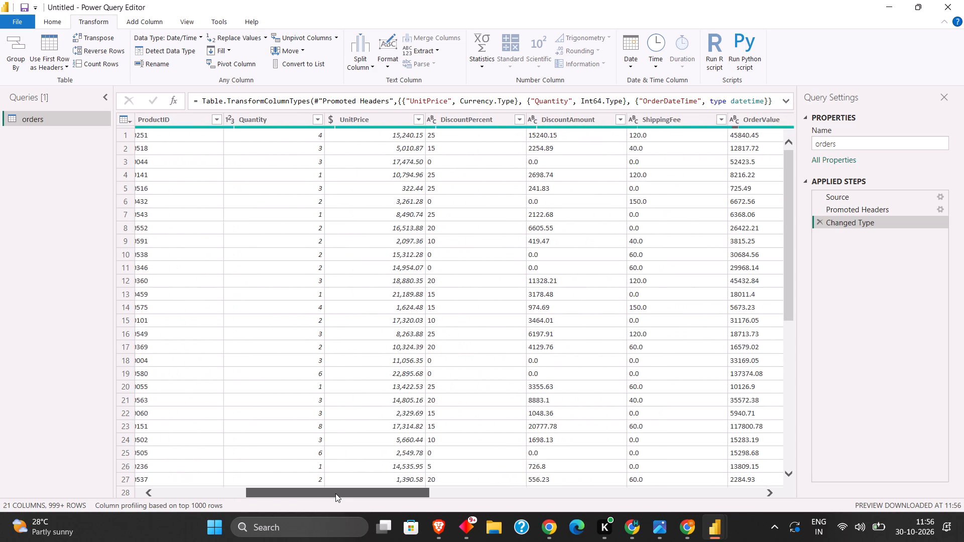
left_click_drag(335, 493, 340, 493)
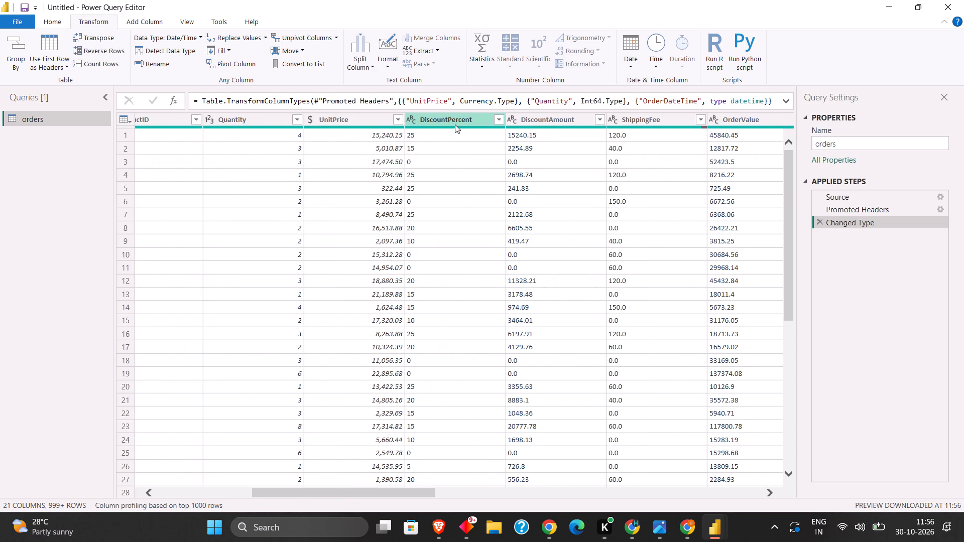
right_click(455, 124)
left_click(482, 228)
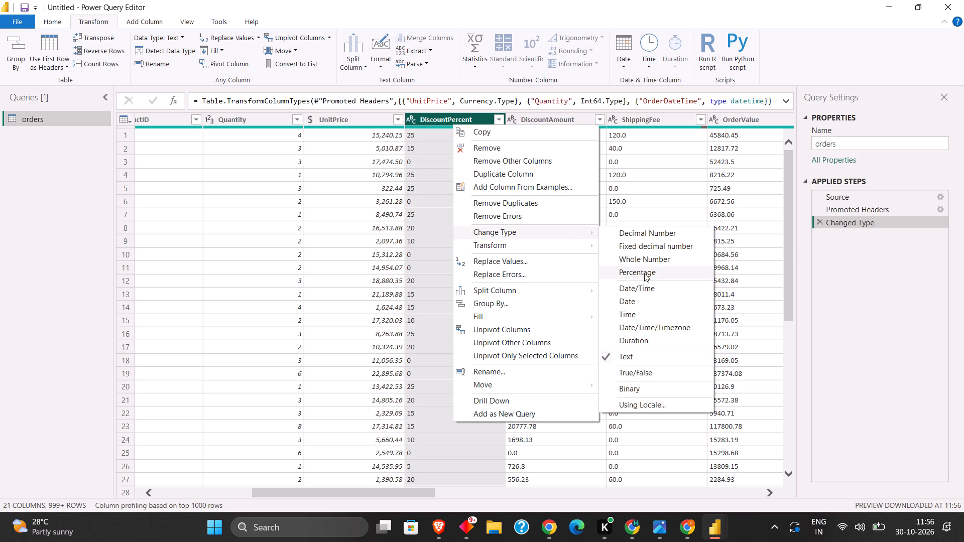
left_click(658, 253)
Change the DiscountAmount column's data type to Decimal Number.
scroll(446, 389, "down", 3)
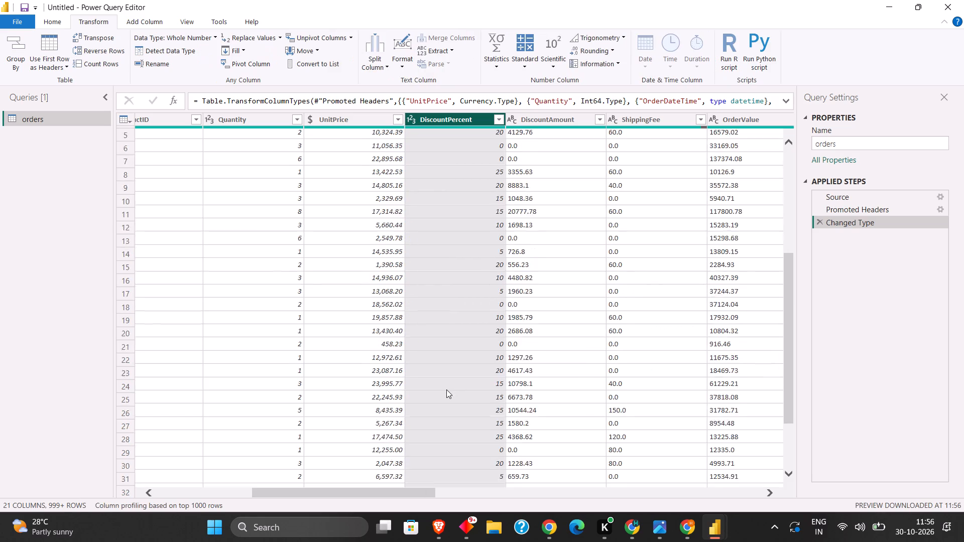
scroll(446, 389, "down", 10)
scroll(463, 339, "up", 8)
right_click(550, 121)
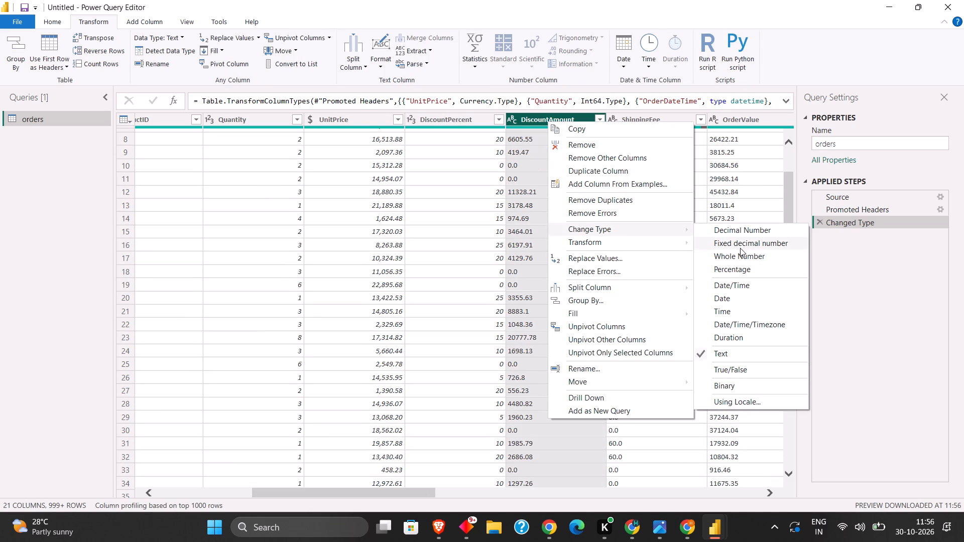
left_click(741, 232)
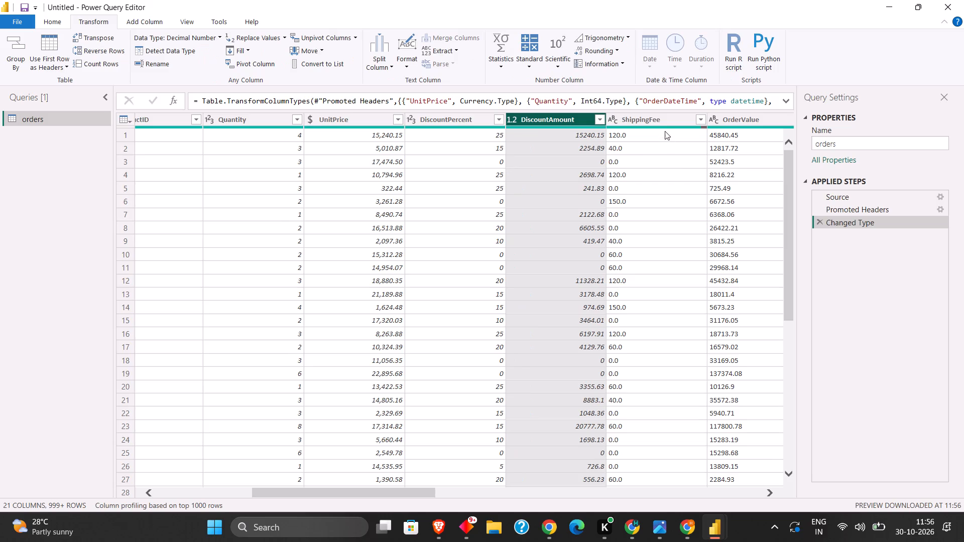
Change the ShippingFee column's data type to Whole Number.
right_click(658, 116)
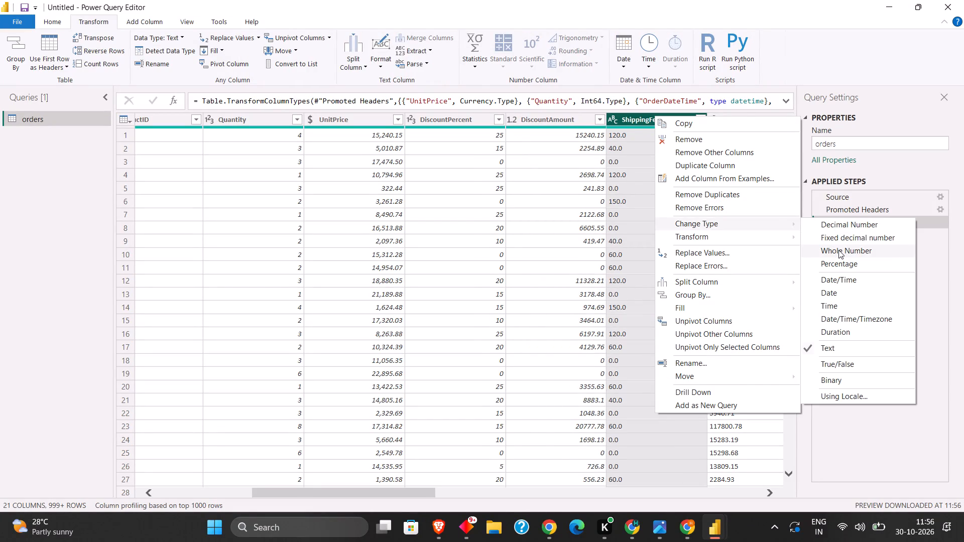
left_click(838, 250)
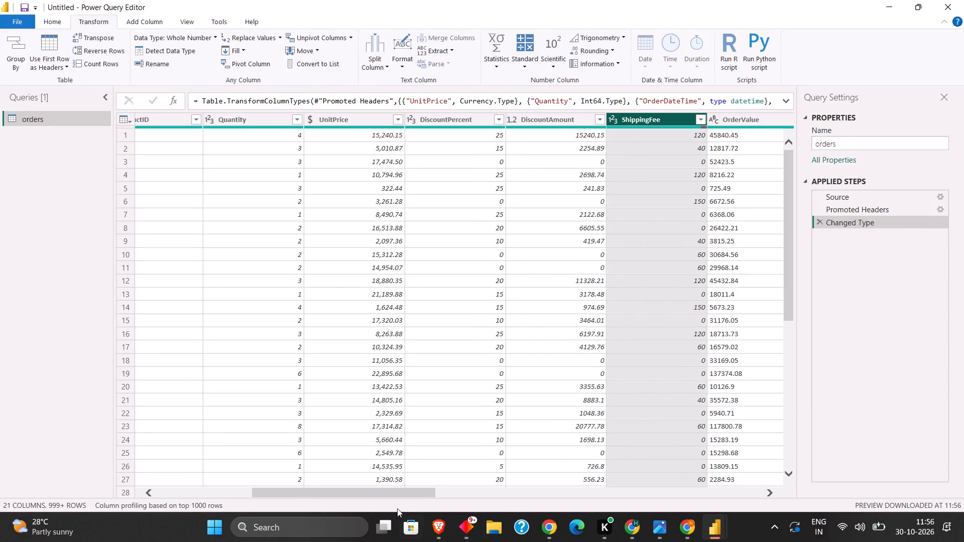
Remove duplicate rows from the orders query based on the OrderID column.
left_click_drag(397, 490, 99, 496)
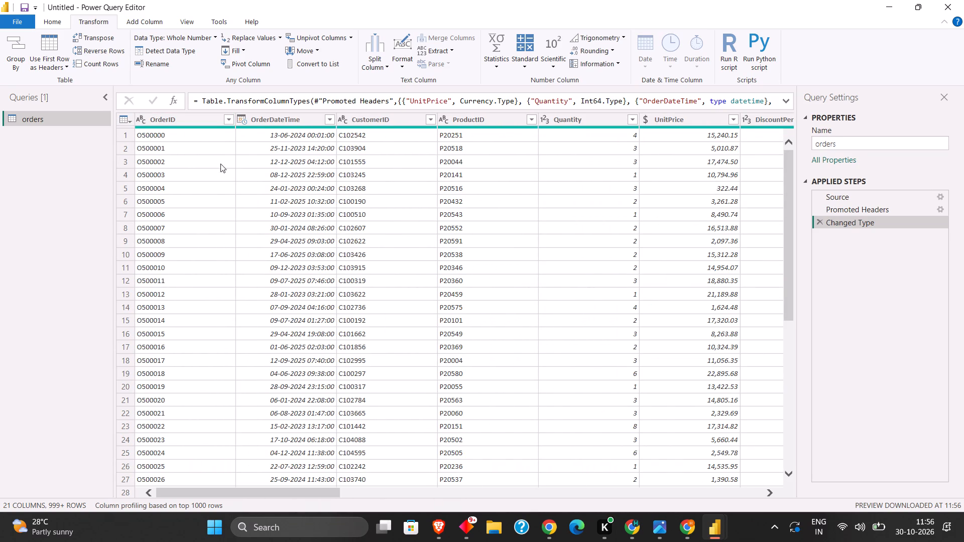
left_click(177, 119)
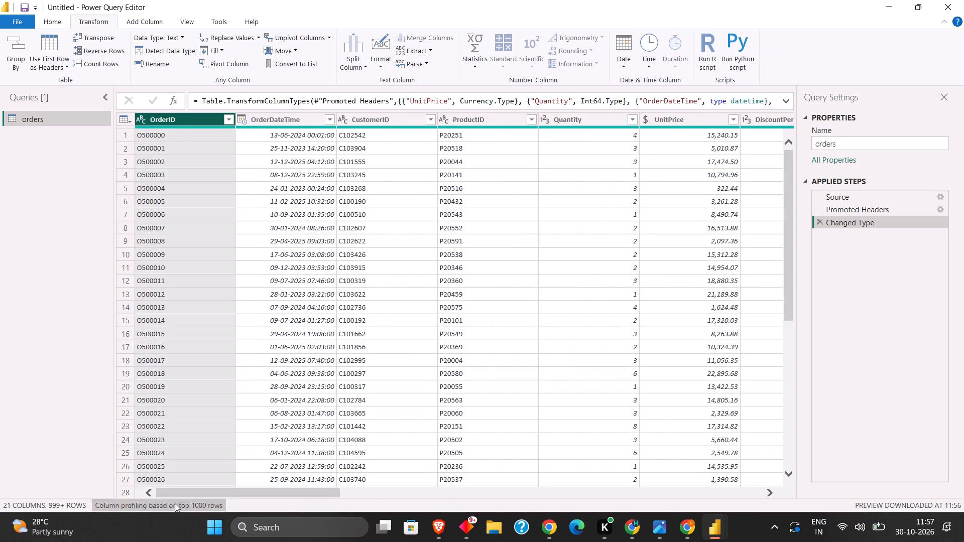
left_click_drag(176, 490, 180, 485)
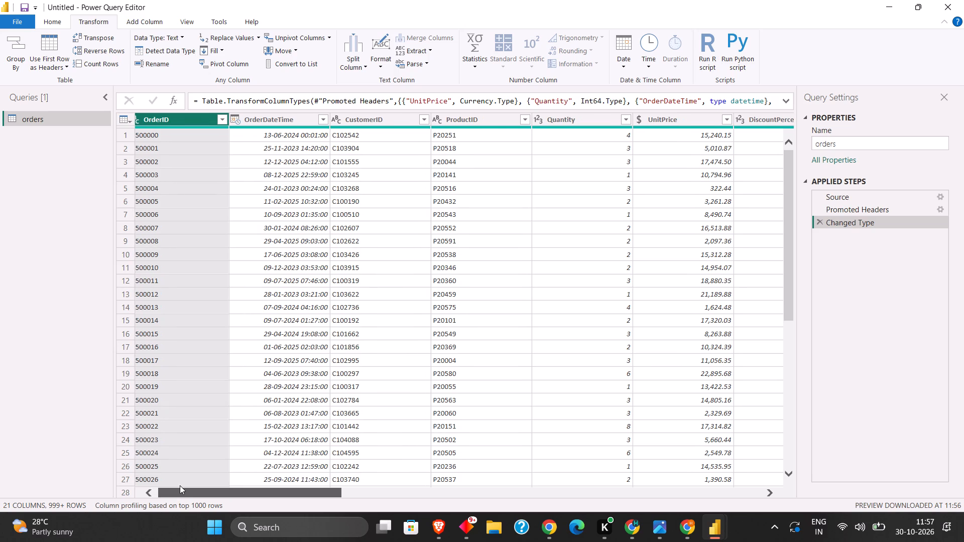
left_click_drag(180, 485, 107, 496)
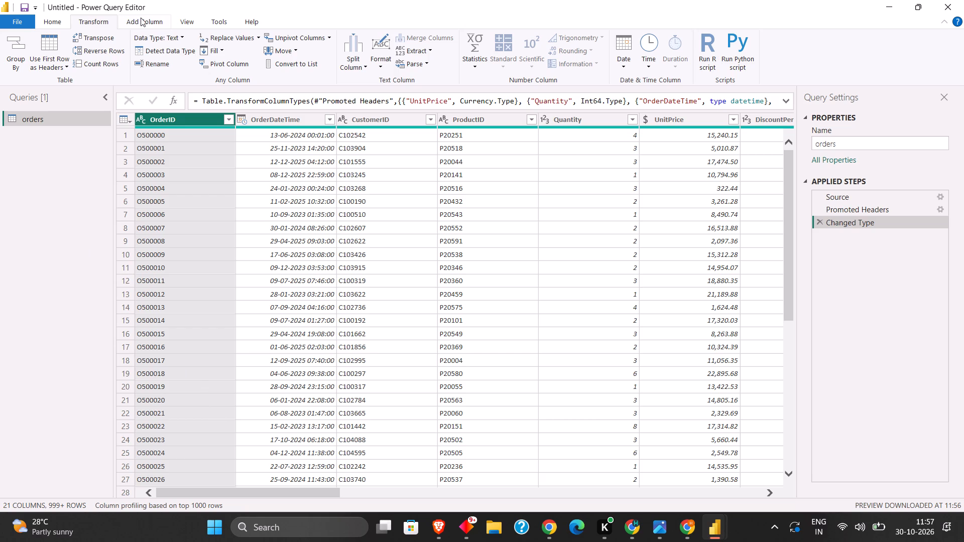
left_click(51, 23)
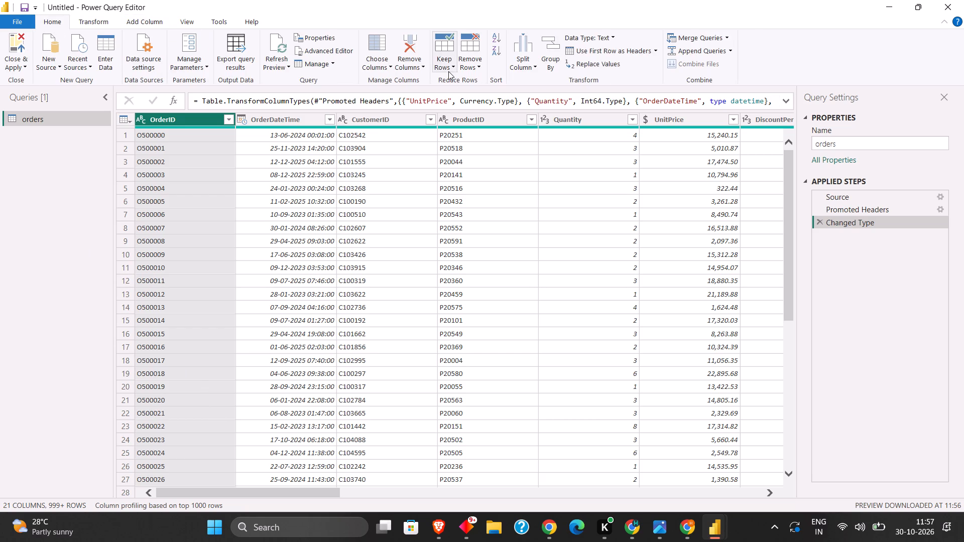
left_click(479, 57)
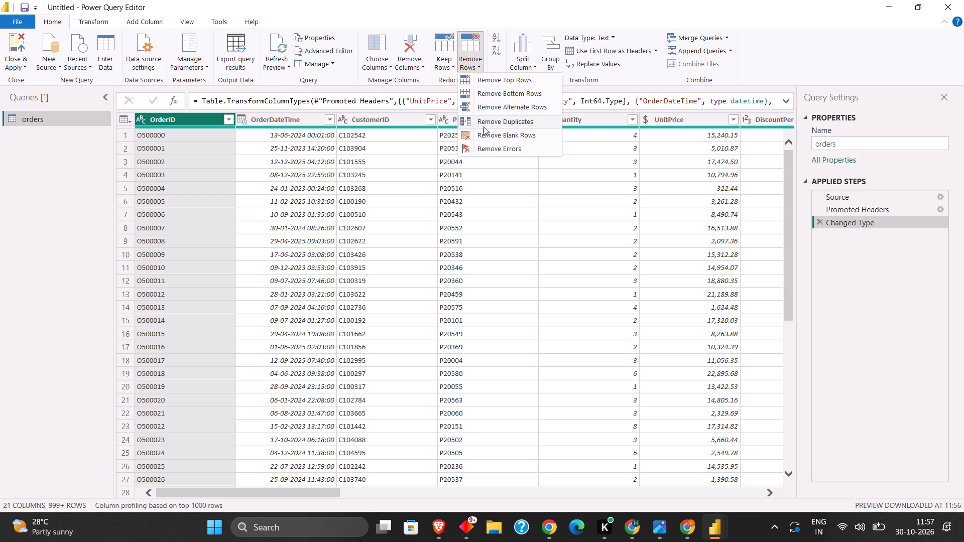
left_click(484, 126)
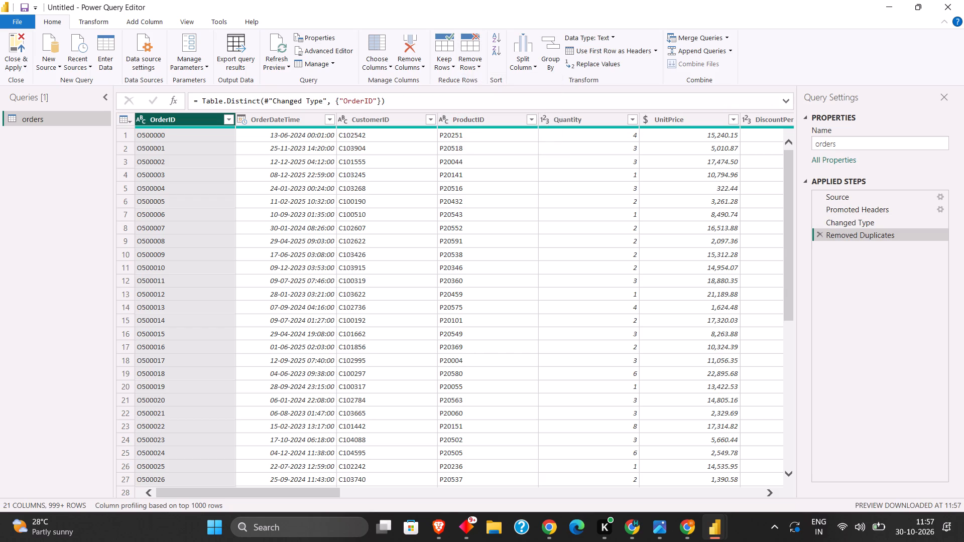
Remove the blank rows from the orders query.
left_click(467, 62)
left_click(496, 135)
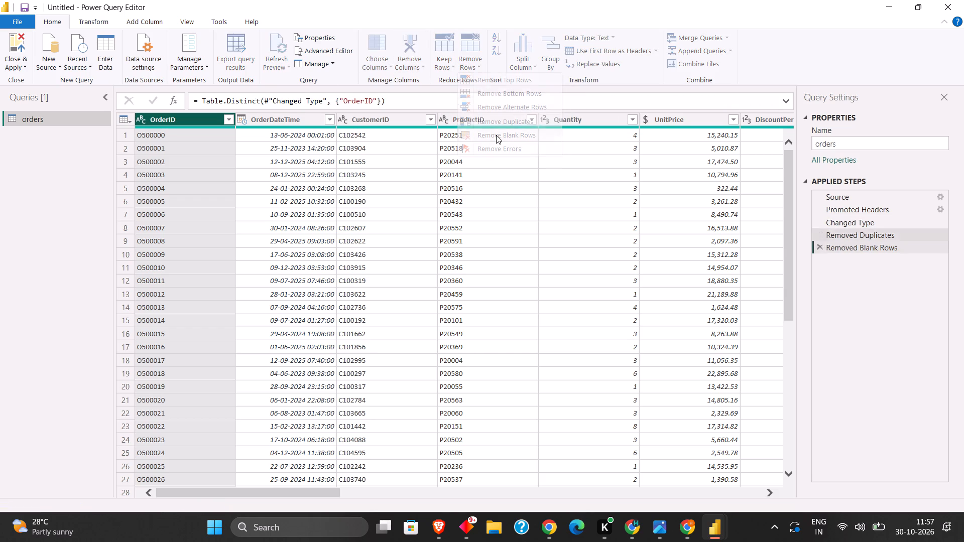
Look through the rows of the orders query to examine the cleaned data.
scroll(586, 294, "down", 8)
scroll(583, 294, "down", 15)
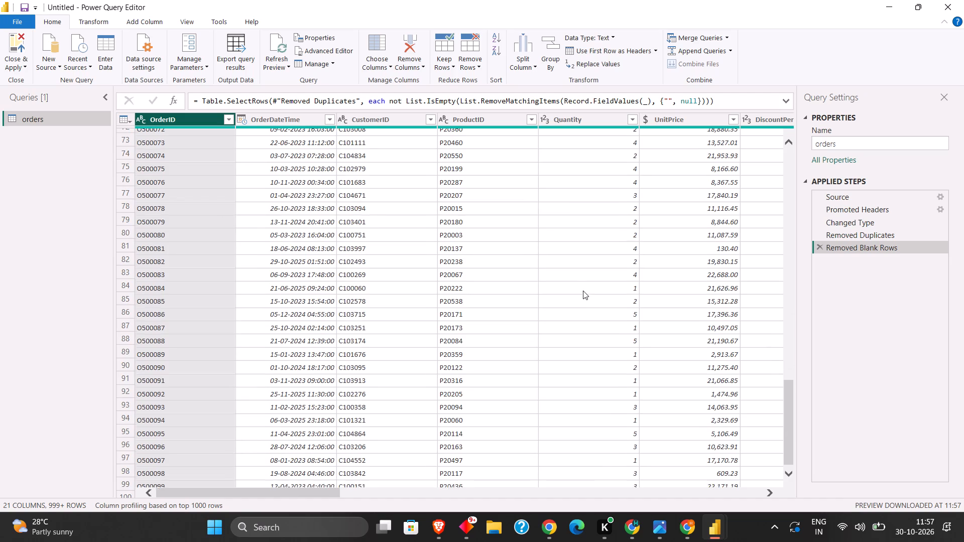
scroll(583, 291, "down", 12)
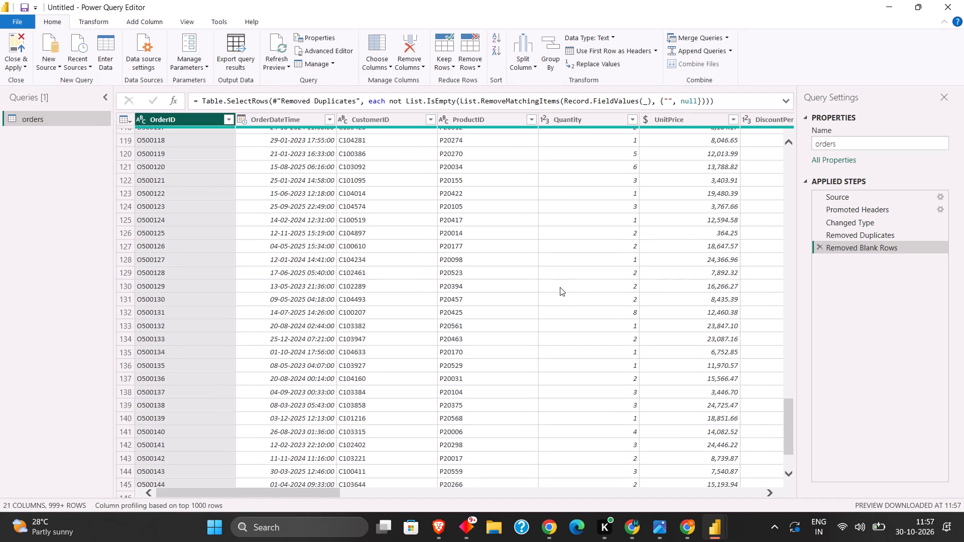
scroll(556, 302, "down", 3)
scroll(503, 252, "up", 4)
scroll(289, 230, "up", 6)
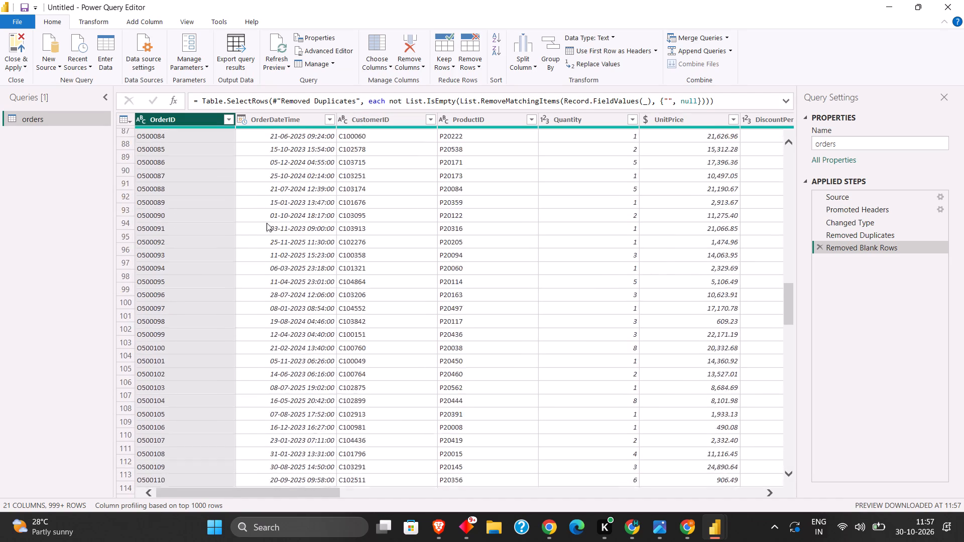
scroll(267, 223, "up", 4)
scroll(196, 122, "up", 20)
scroll(196, 122, "up", 1)
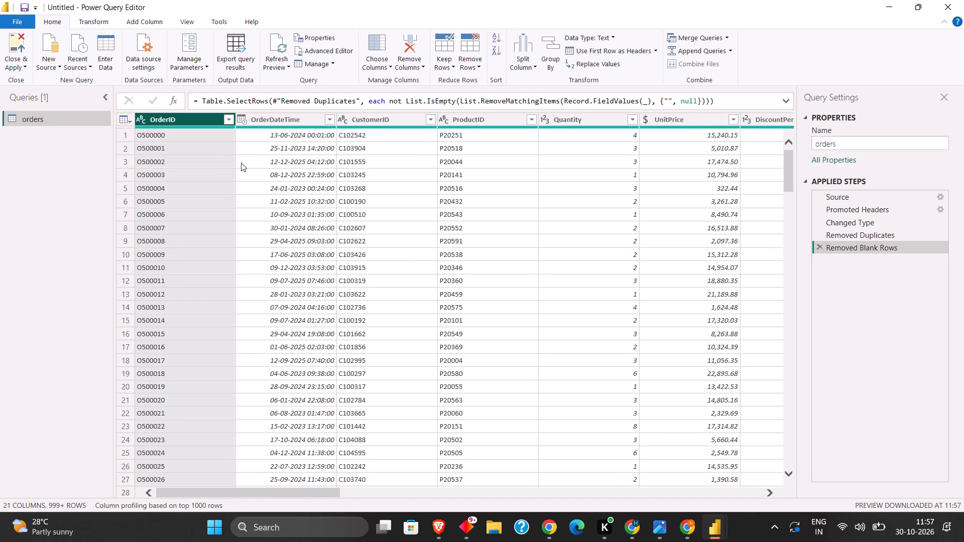
scroll(218, 146, "up", 9)
Remove rows with errors in the OrderID column from the orders query.
right_click(184, 123)
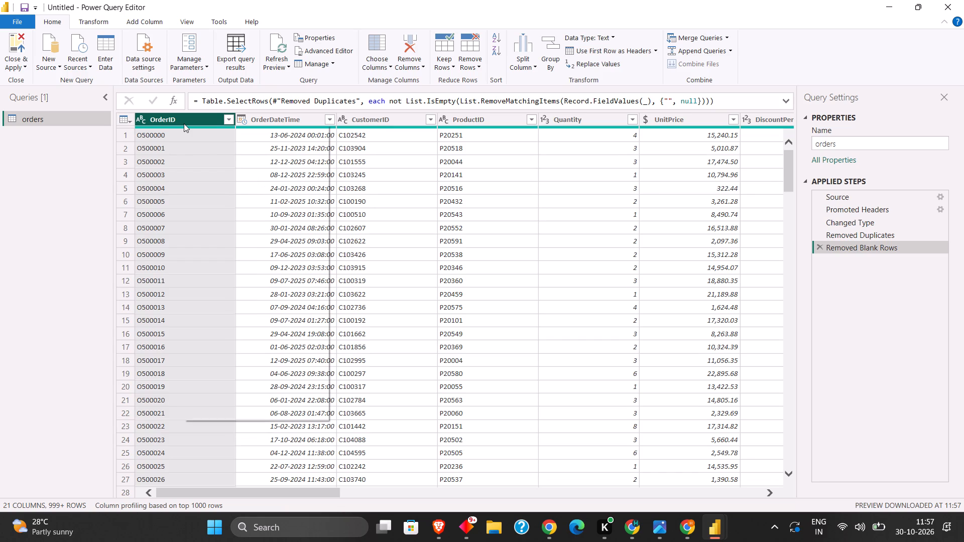
left_click(464, 65)
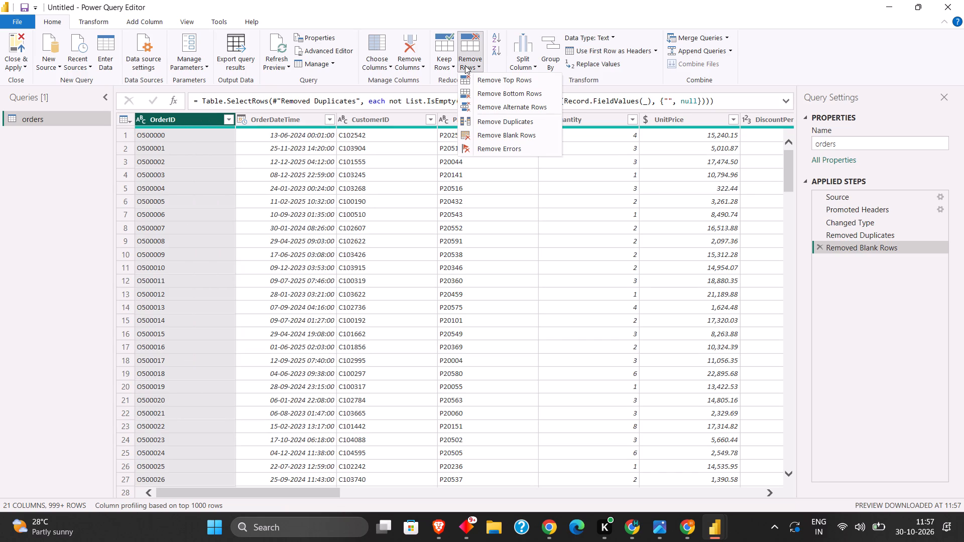
left_click(543, 149)
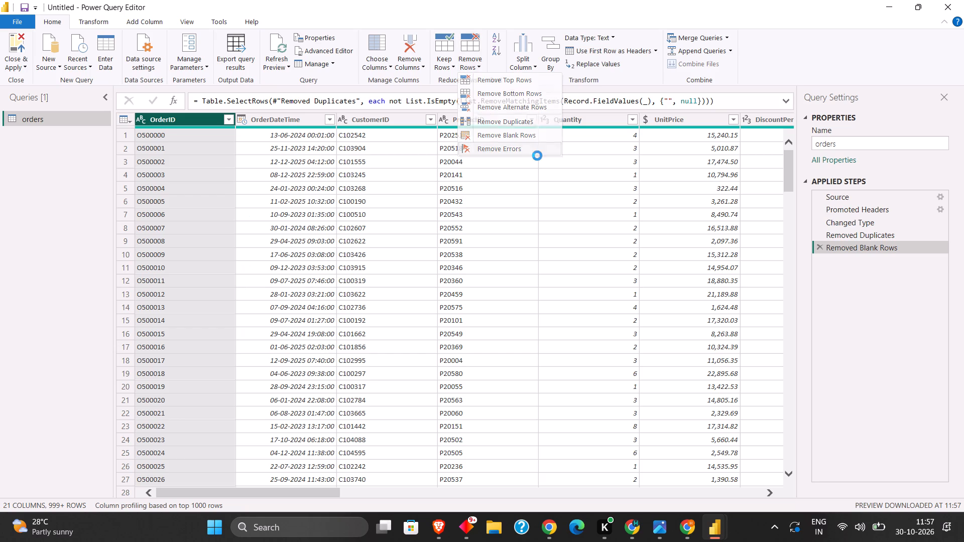
scroll(547, 179, "down", 3)
scroll(548, 179, "up", 8)
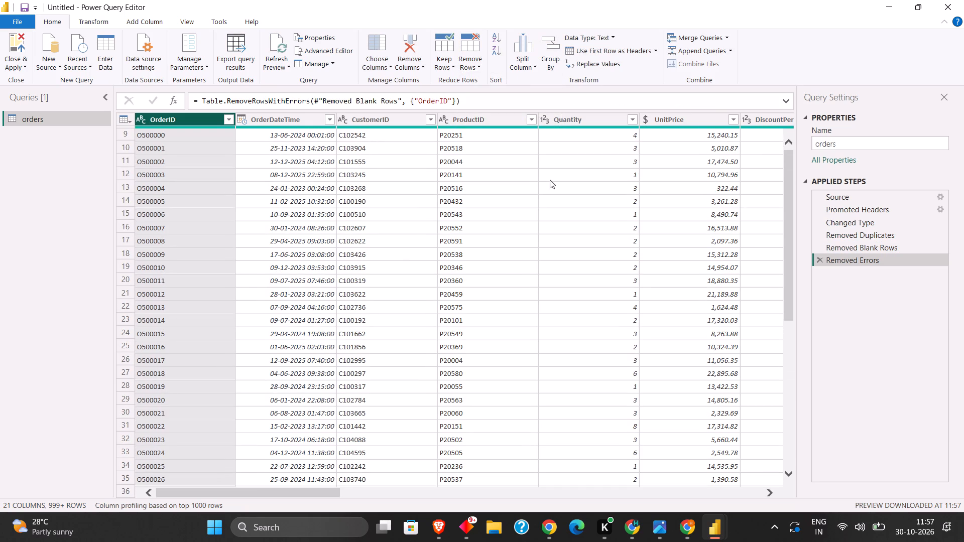
scroll(550, 180, "up", 2)
Add a new Text/CSV query that imports customers.csv with comma delimiter and type detection based on the first 200 rows.
right_click(71, 158)
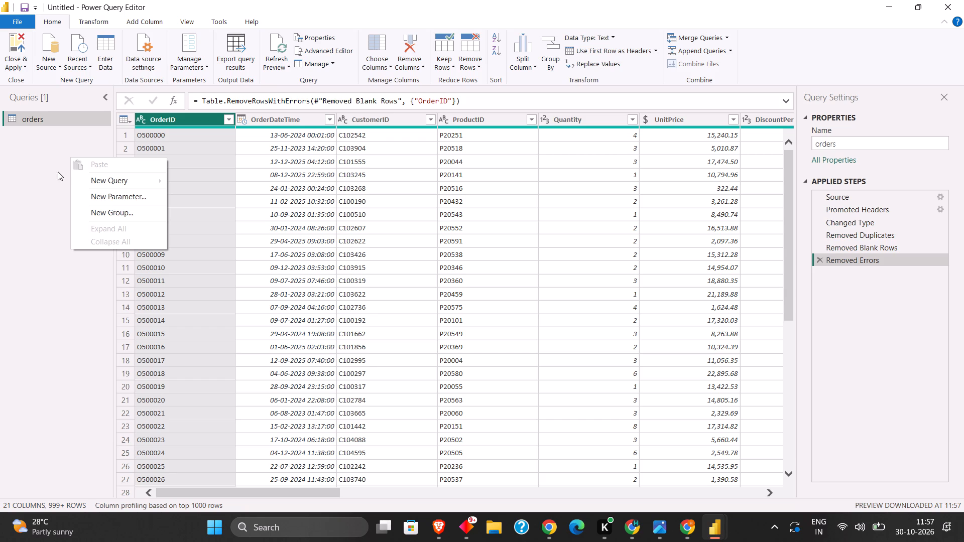
left_click(56, 170)
right_click(56, 170)
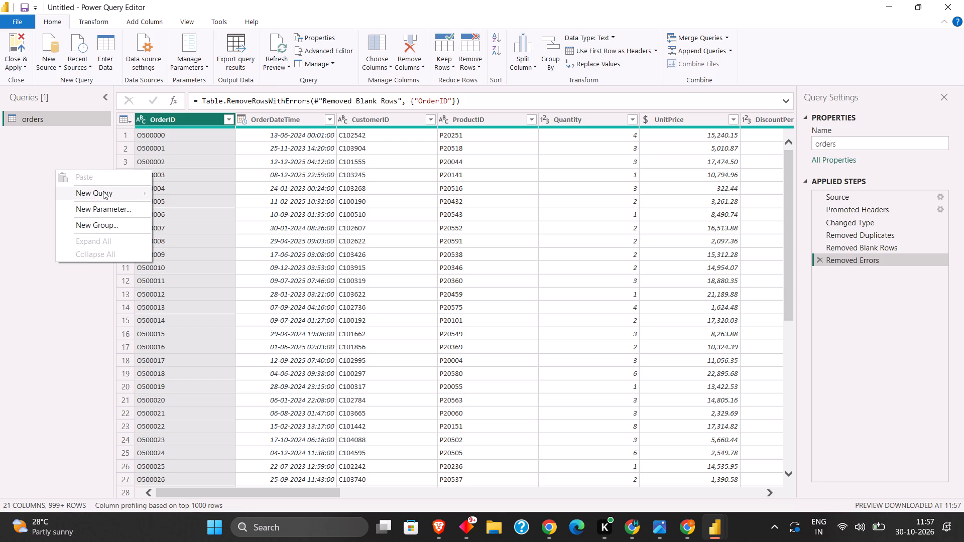
left_click(187, 231)
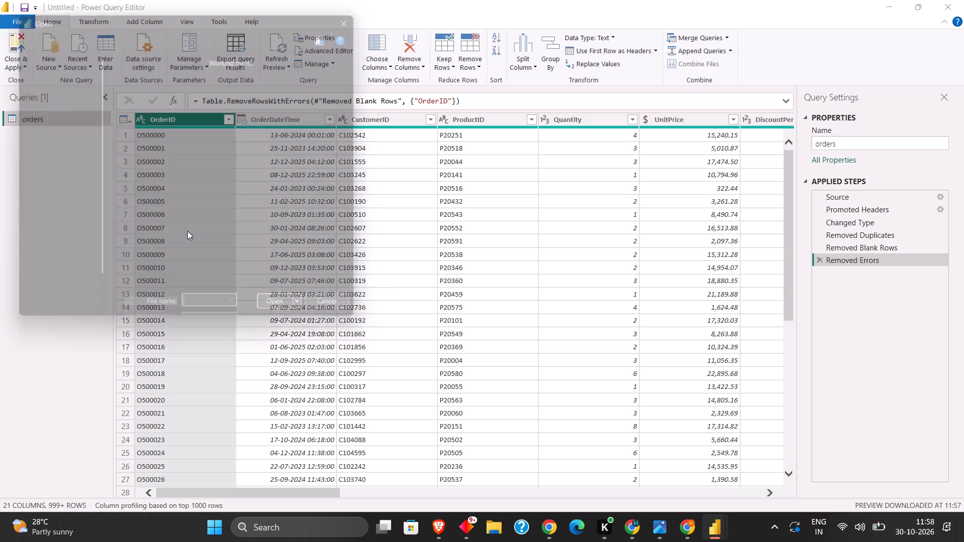
scroll(189, 199, "down", 9)
scroll(195, 192, "up", 2)
scroll(183, 216, "down", 2)
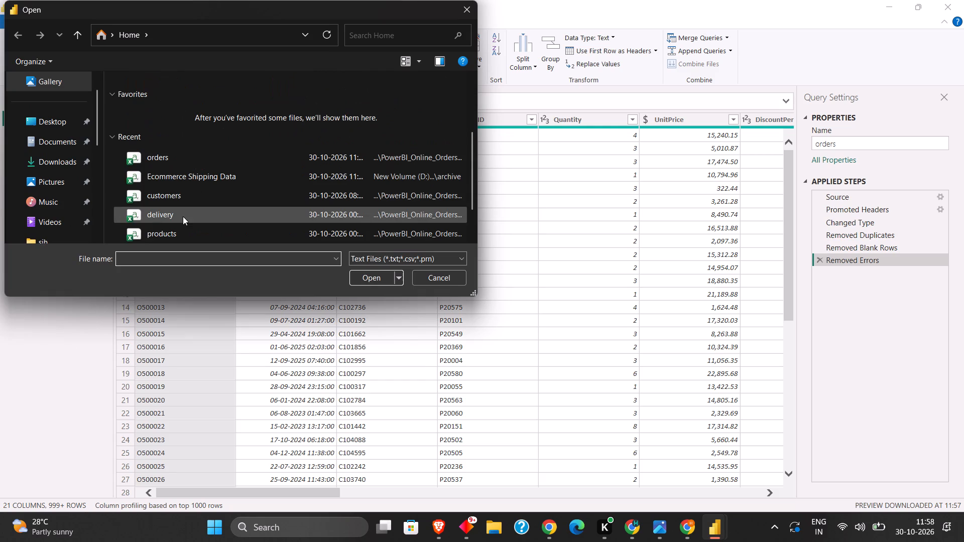
double_click(180, 192)
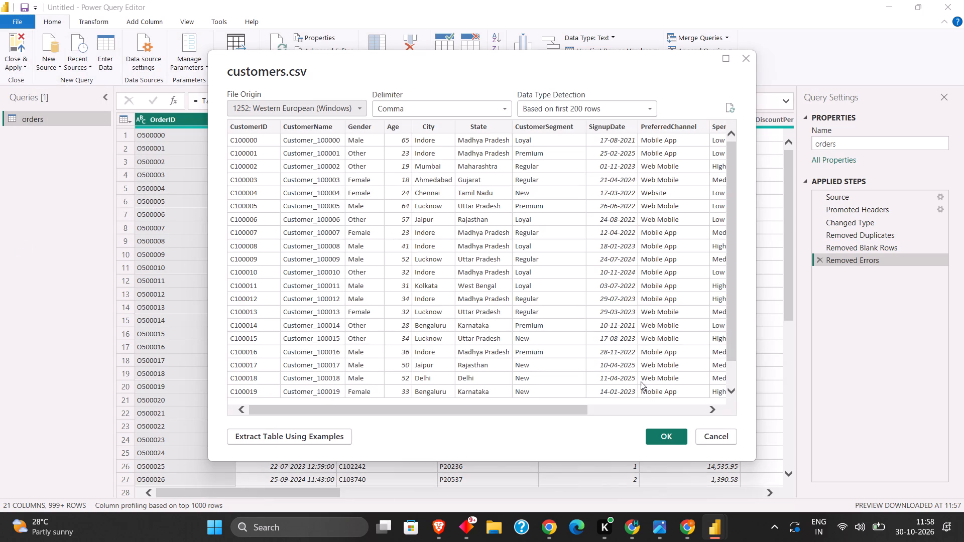
left_click(671, 436)
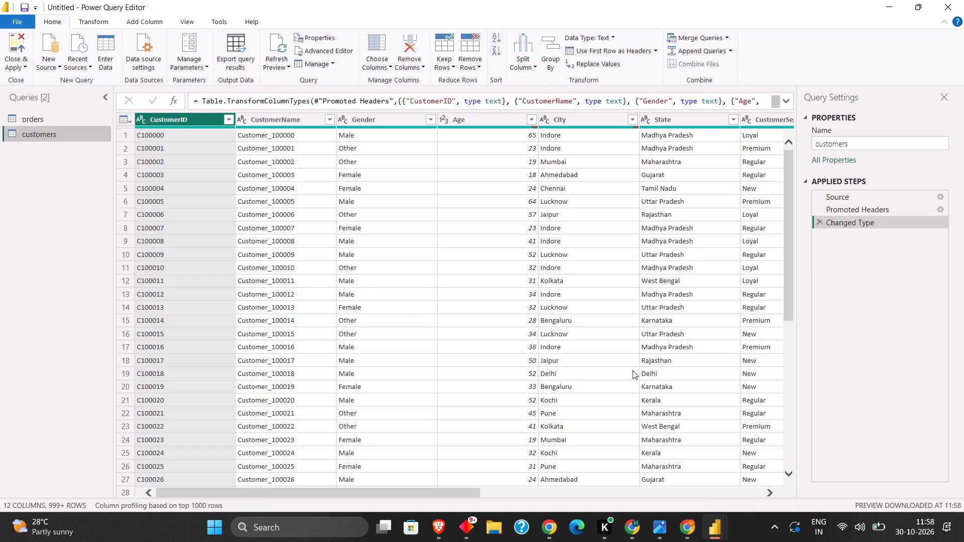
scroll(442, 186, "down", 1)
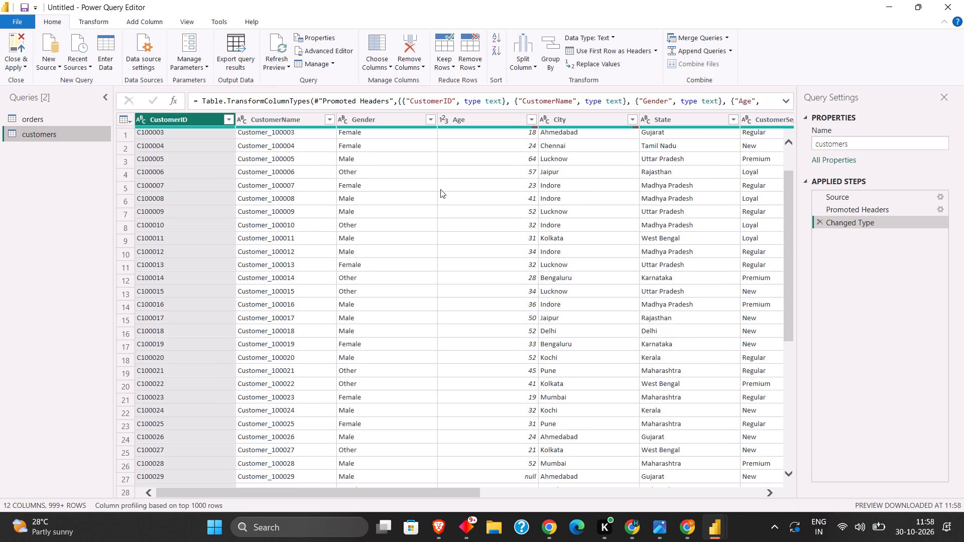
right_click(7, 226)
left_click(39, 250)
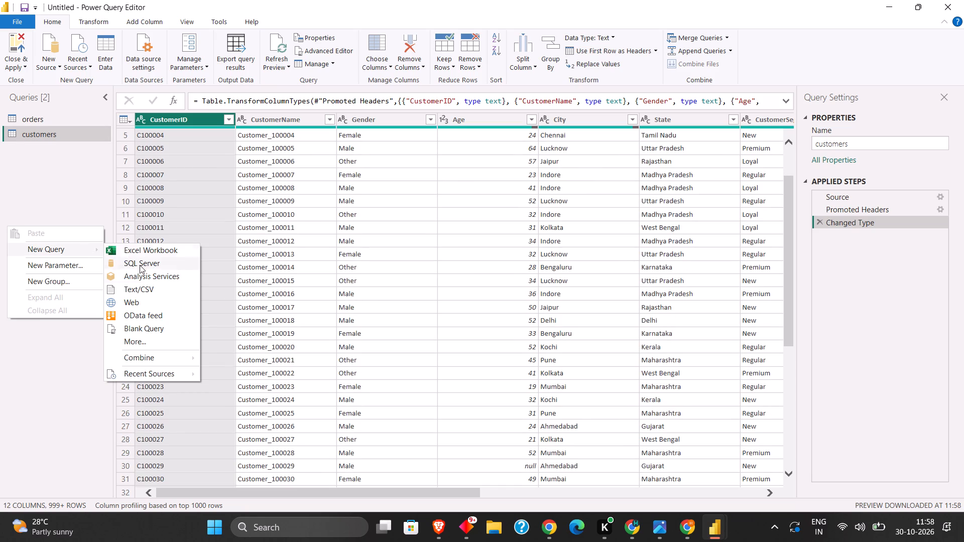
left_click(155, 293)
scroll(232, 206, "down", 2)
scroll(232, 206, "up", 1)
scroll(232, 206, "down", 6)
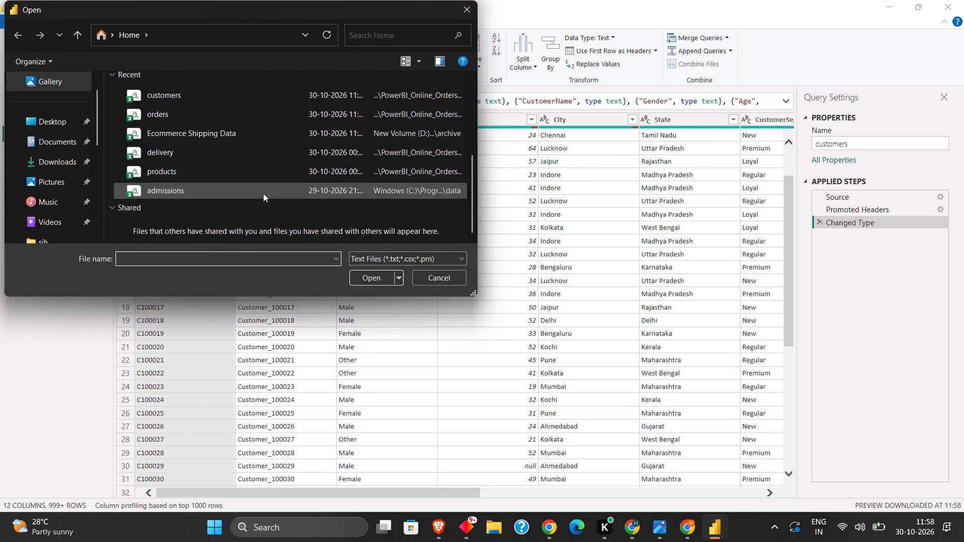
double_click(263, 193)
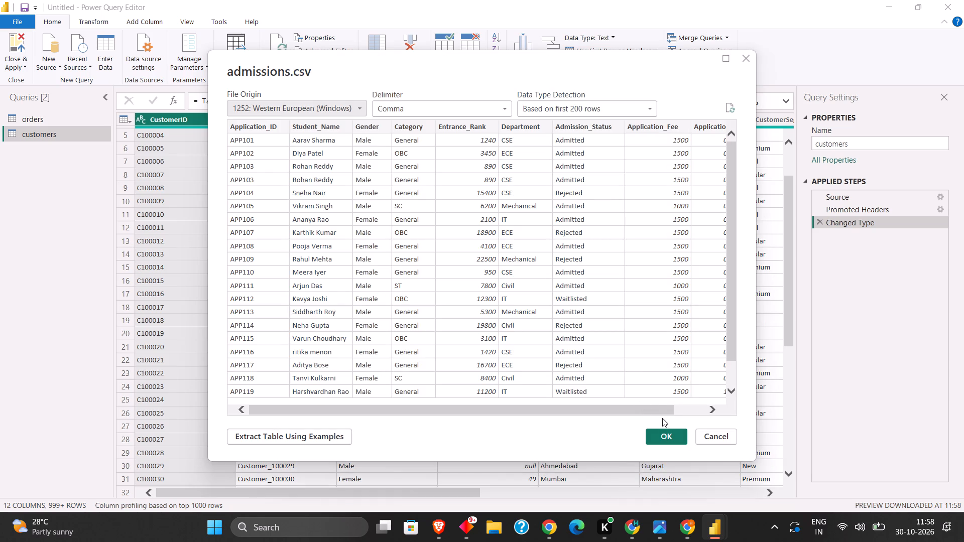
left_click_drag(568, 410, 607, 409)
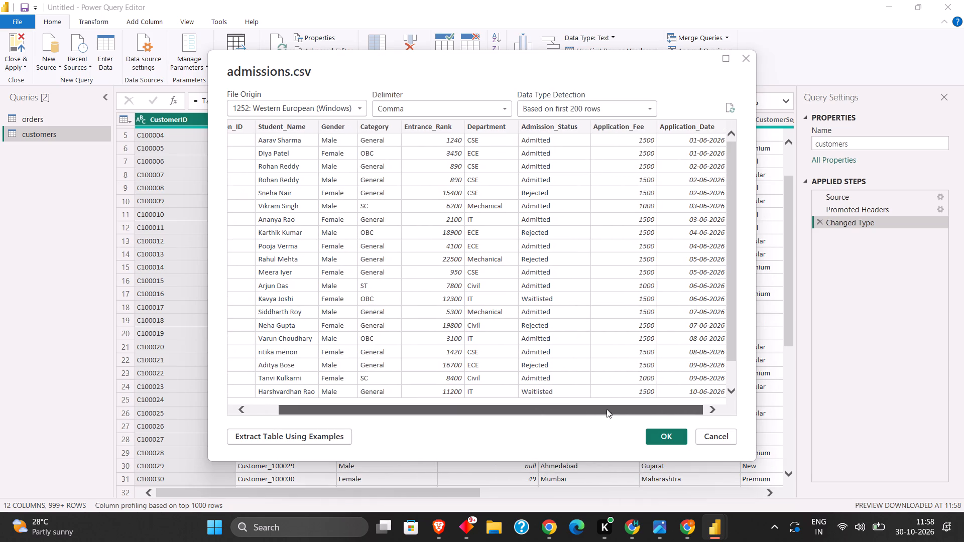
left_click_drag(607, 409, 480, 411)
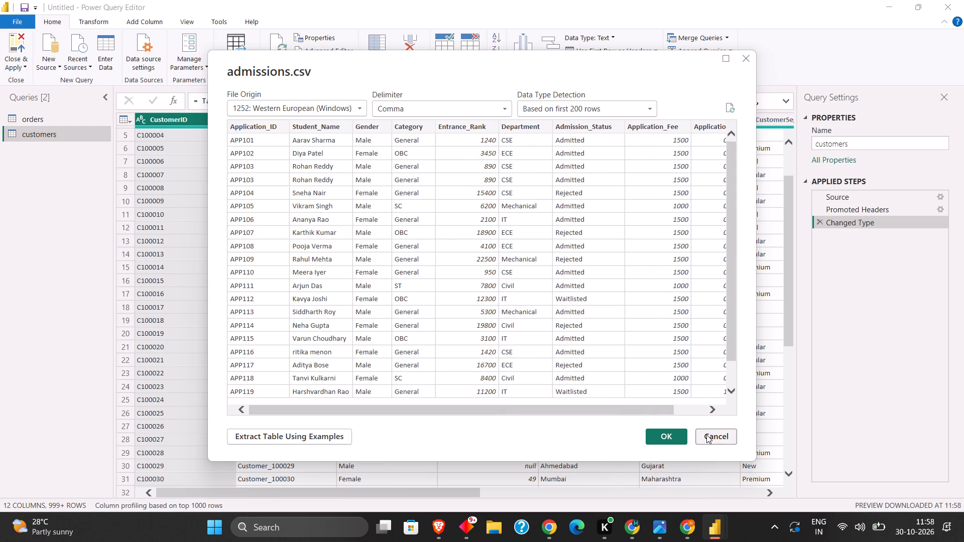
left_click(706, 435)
Remove duplicate rows from the customers query based on the CustomerID column.
scroll(457, 311, "up", 12)
scroll(416, 279, "down", 2)
scroll(409, 278, "up", 3)
scroll(406, 276, "down", 1)
scroll(406, 276, "up", 1)
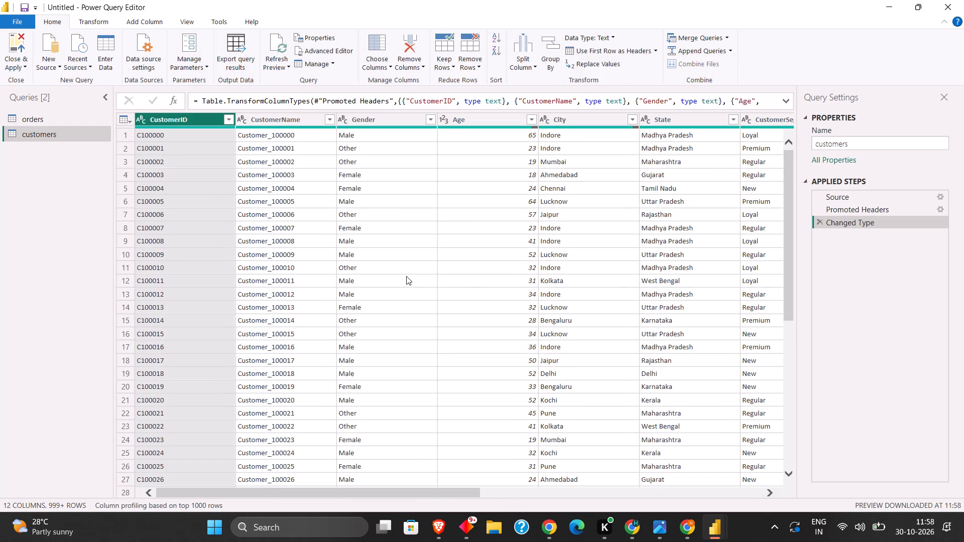
left_click(464, 74)
left_click(471, 61)
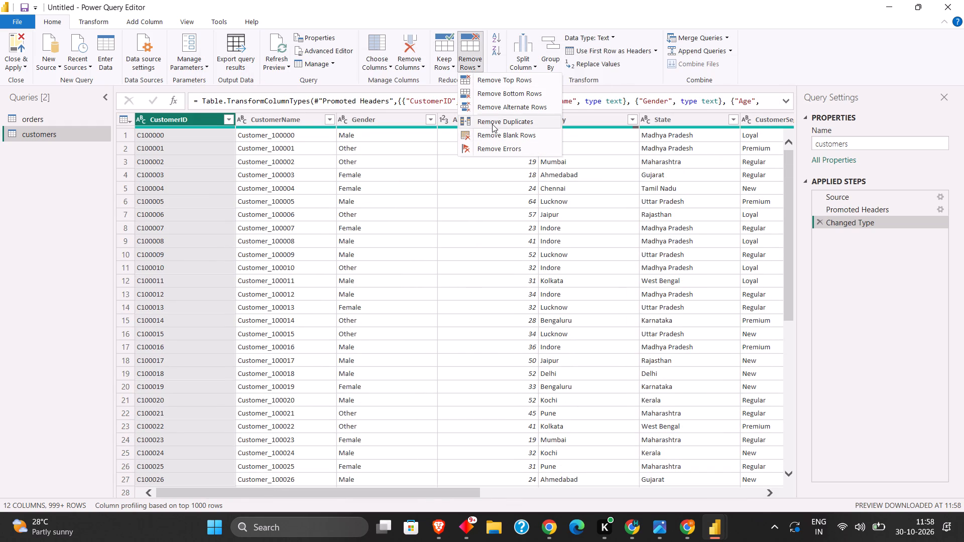
left_click(492, 124)
Remove the blank rows from the customers query.
left_click(460, 70)
left_click(496, 134)
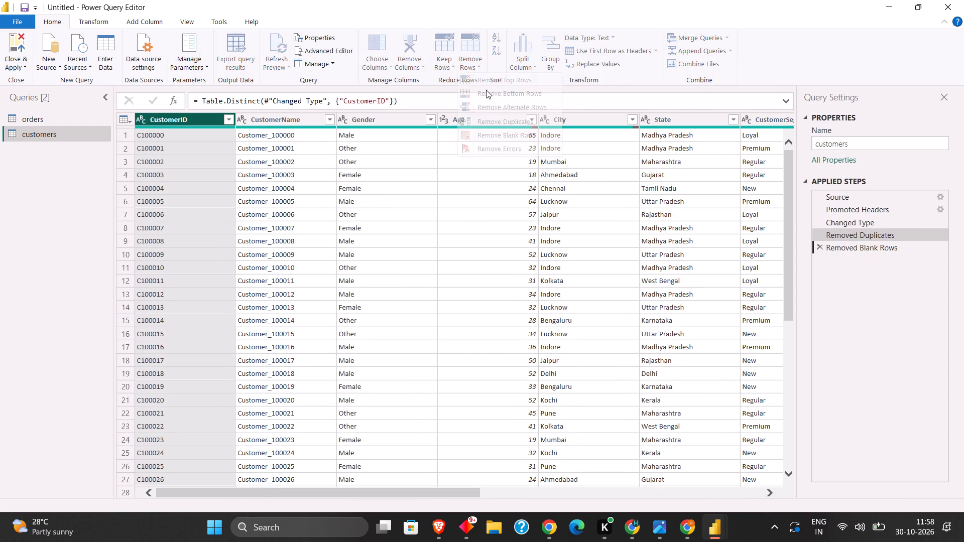
Remove rows with errors in the CustomerID column from the customers query.
left_click(481, 65)
left_click(502, 146)
scroll(396, 258, "up", 3)
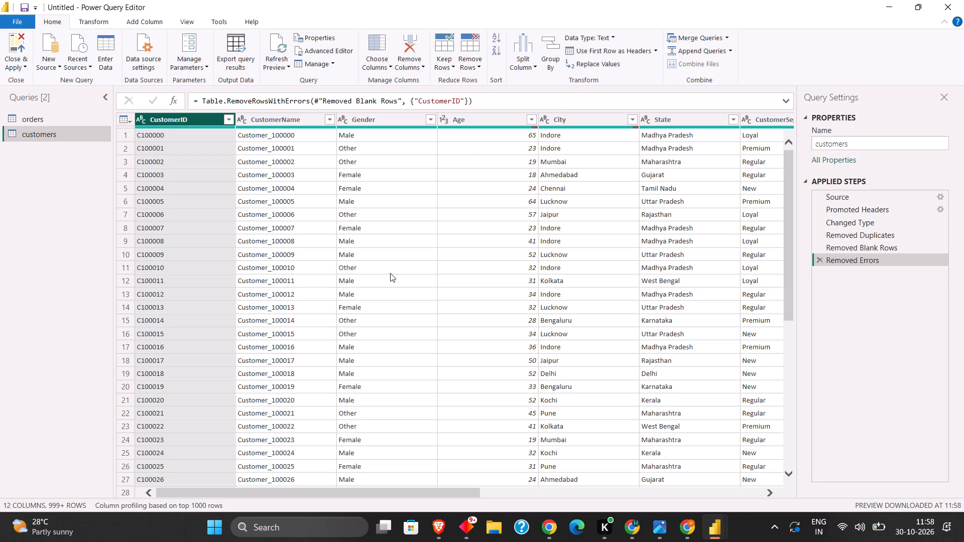
scroll(390, 272, "up", 4)
Close Power Query Editor and apply the changes, loading the orders and customers queries into the report.
left_click(16, 48)
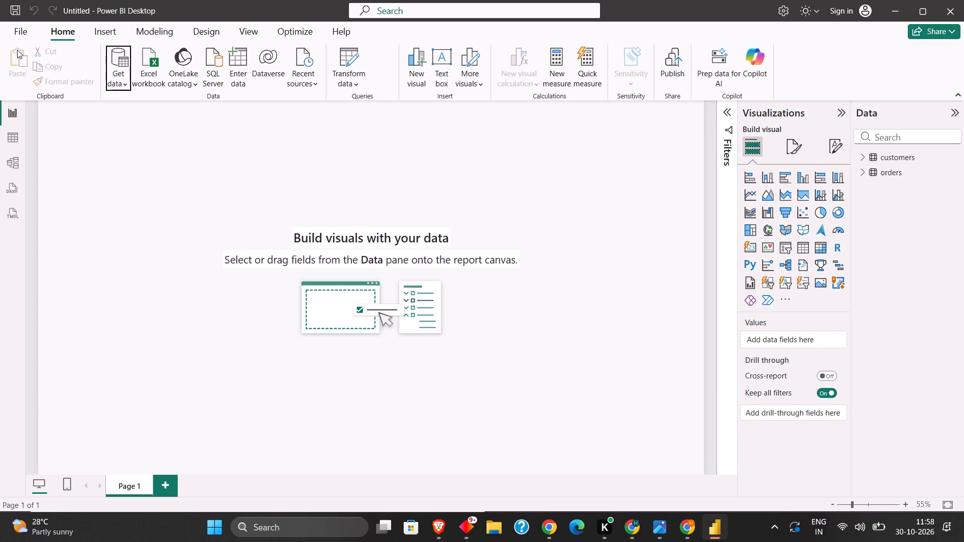
Look over the loaded customers and orders tables in Table view.
left_click(11, 141)
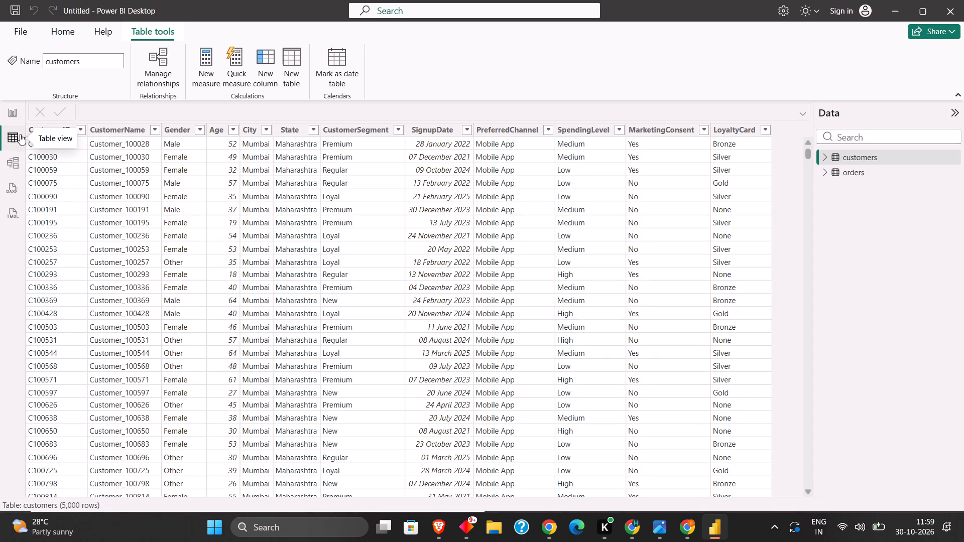
left_click(880, 173)
left_click(874, 159)
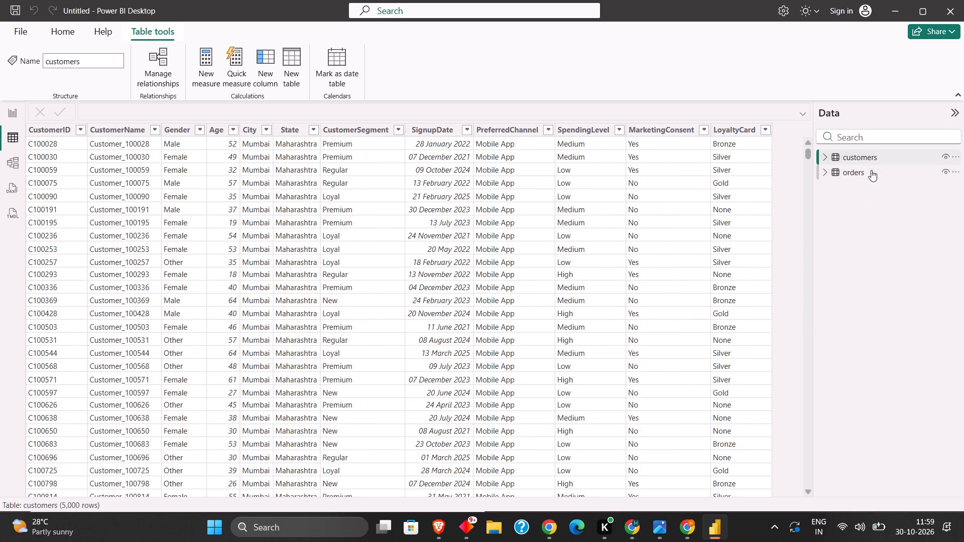
left_click(869, 176)
In Model view, move the customers table farther from the orders table to expose the relationship line.
left_click(0, 159)
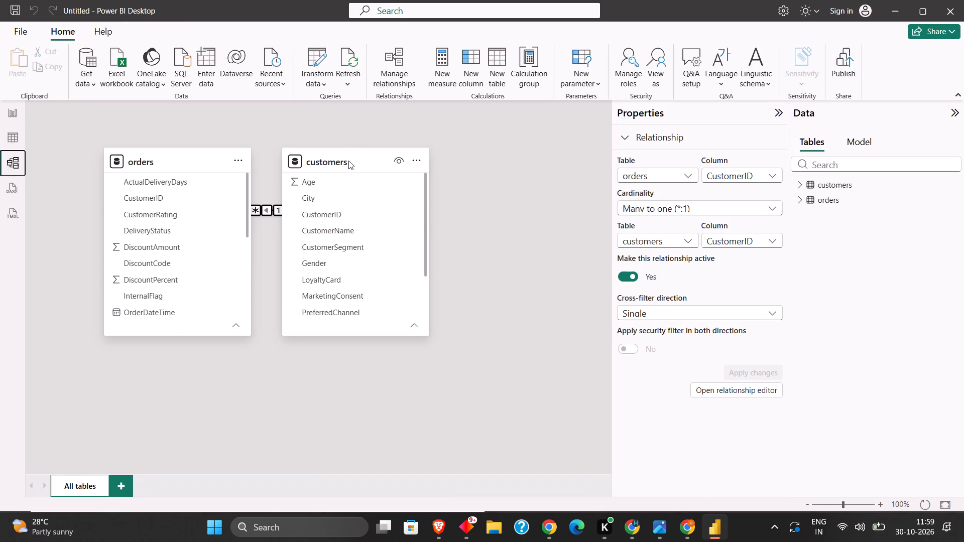
left_click_drag(348, 161, 503, 223)
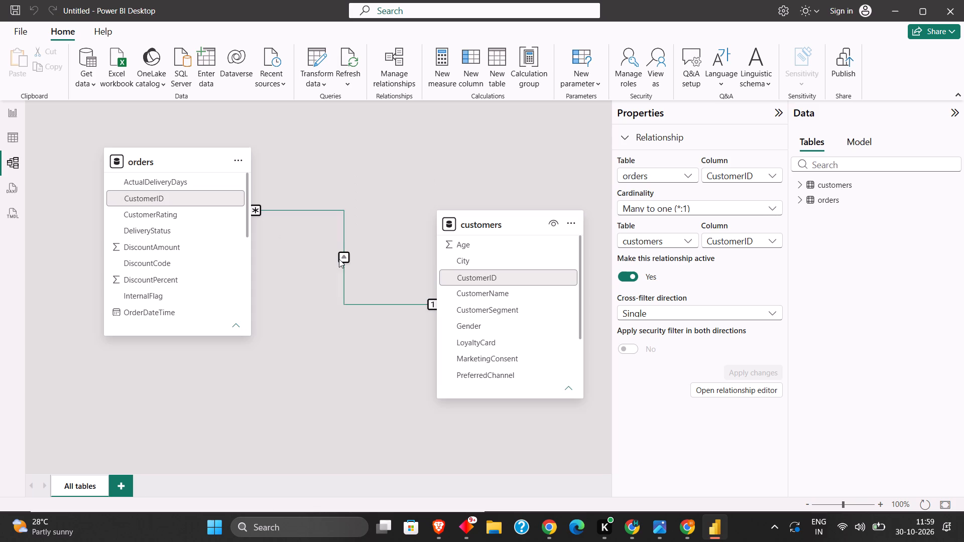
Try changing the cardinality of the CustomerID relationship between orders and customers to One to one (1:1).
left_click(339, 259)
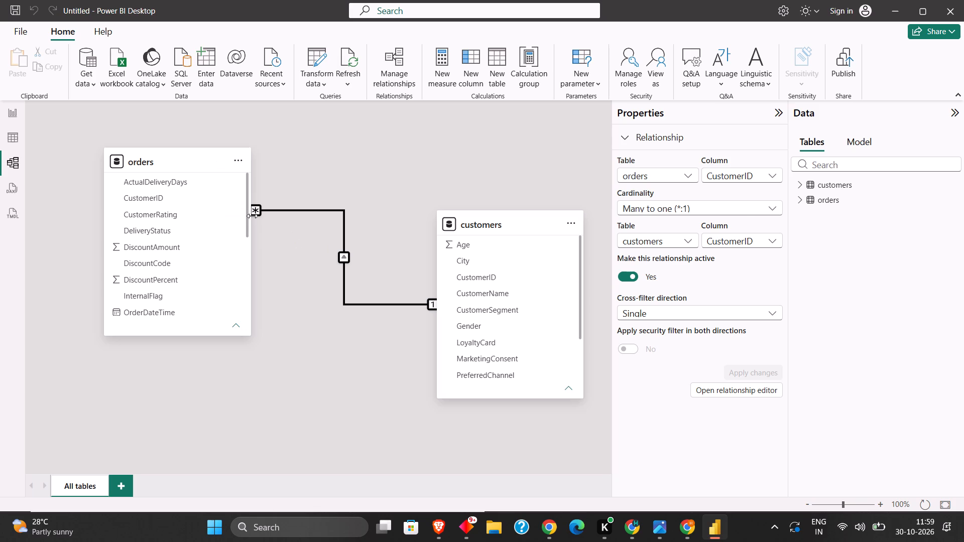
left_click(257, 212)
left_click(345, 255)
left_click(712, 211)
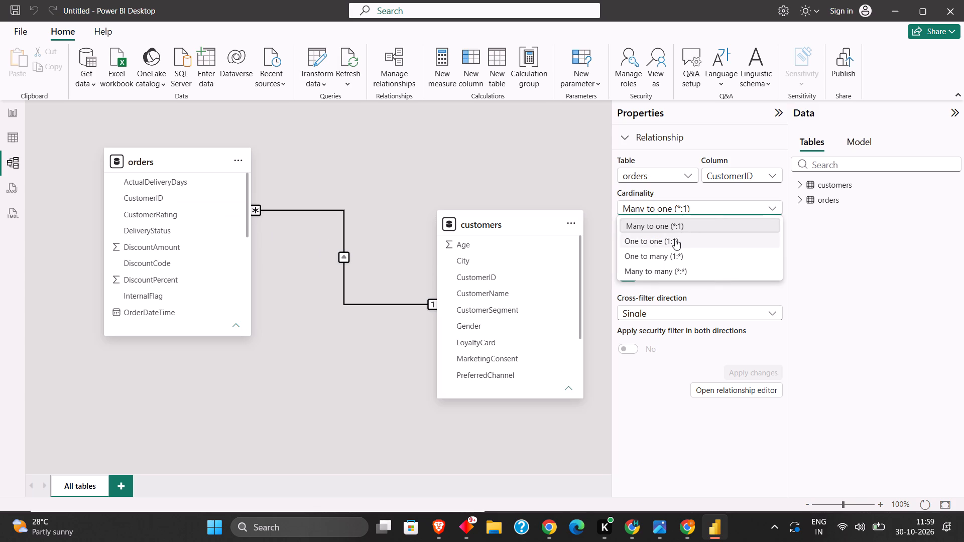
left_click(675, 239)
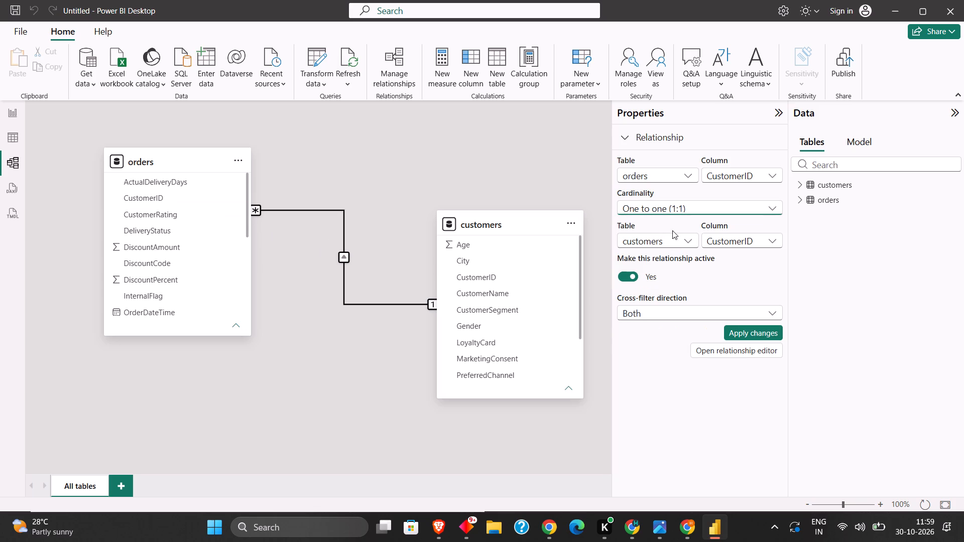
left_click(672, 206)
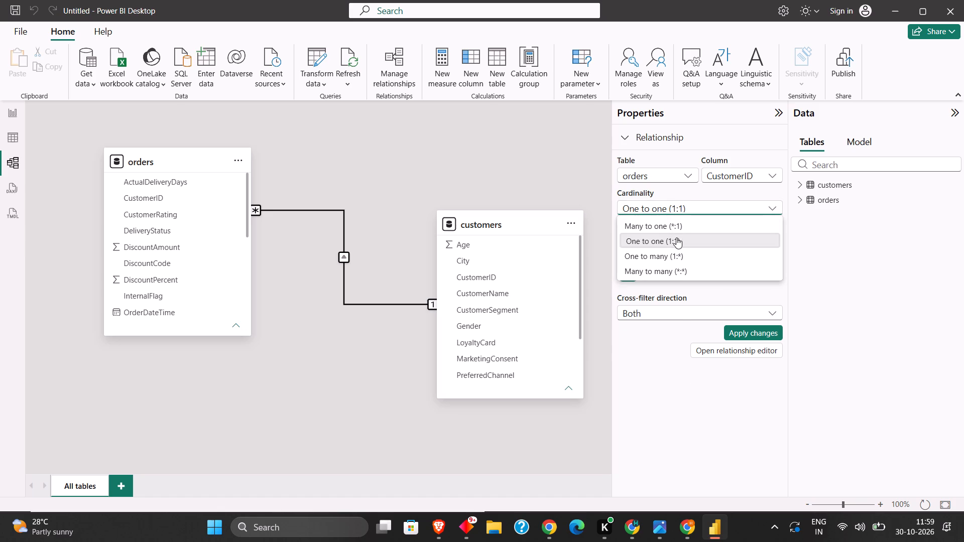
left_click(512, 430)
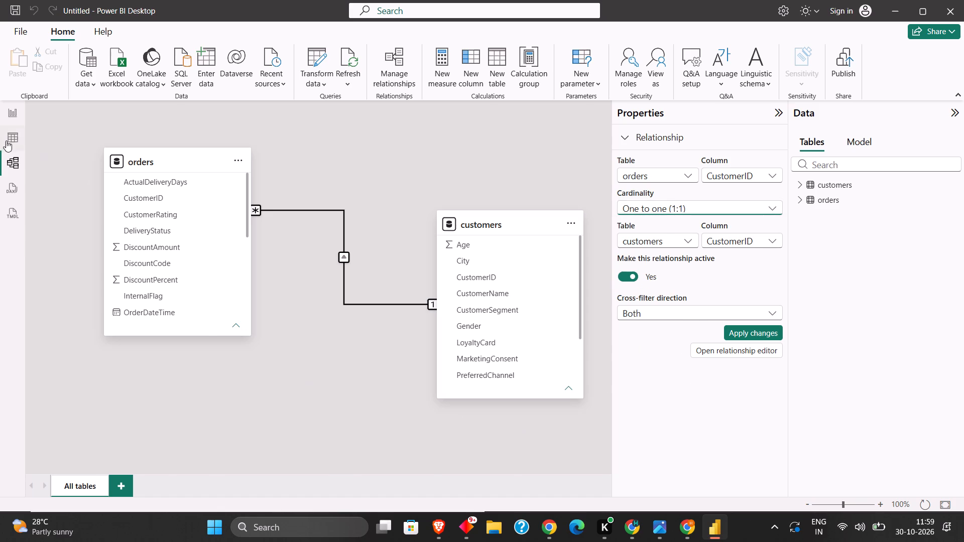
Examine the rows and columns of the orders table in Table view.
left_click(6, 140)
scroll(246, 227, "down", 4)
scroll(268, 269, "up", 1)
scroll(268, 269, "down", 1)
scroll(268, 269, "up", 6)
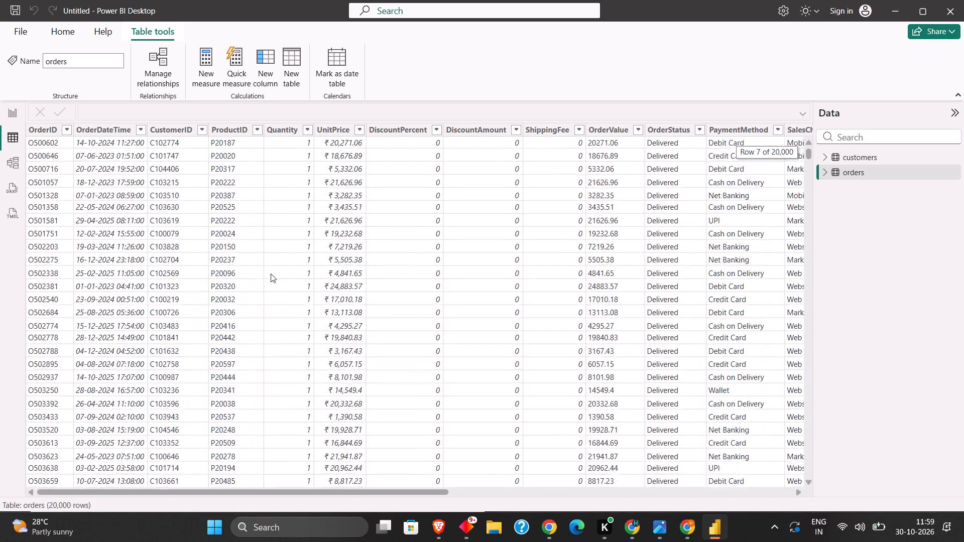
scroll(271, 274, "up", 8)
left_click_drag(277, 490, 257, 493)
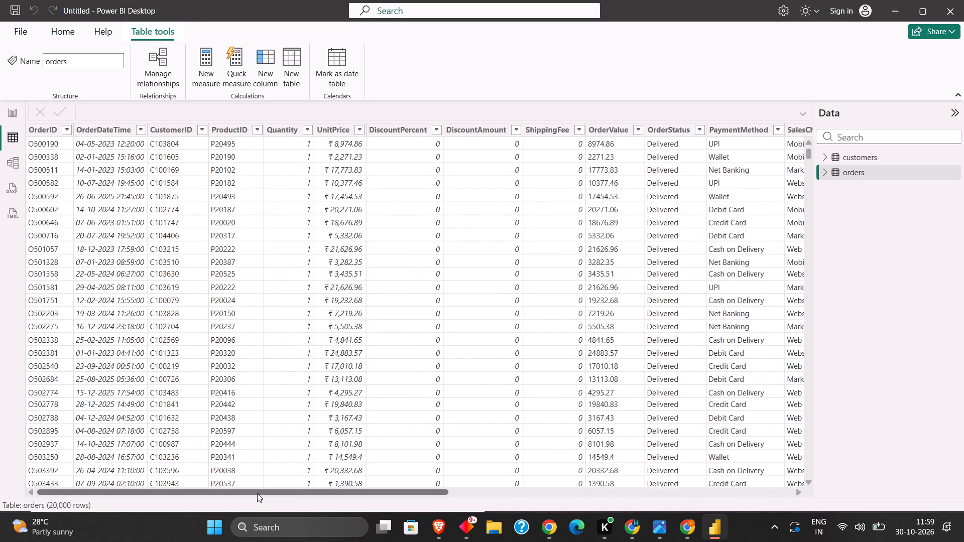
left_click_drag(257, 493, 302, 495)
scroll(344, 320, "down", 9)
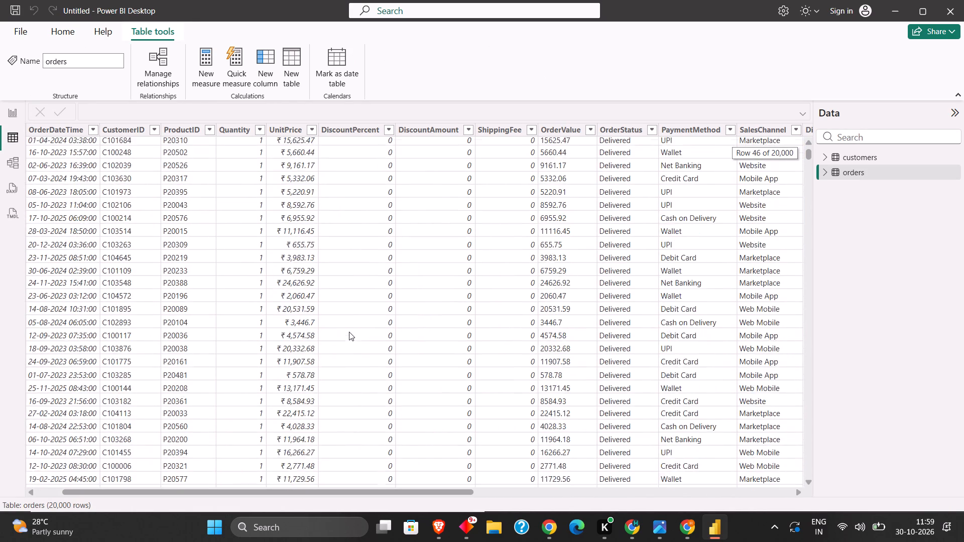
scroll(349, 332, "down", 3)
scroll(349, 332, "up", 1)
scroll(349, 332, "down", 3)
scroll(349, 332, "up", 1)
scroll(349, 332, "down", 7)
scroll(350, 332, "up", 5)
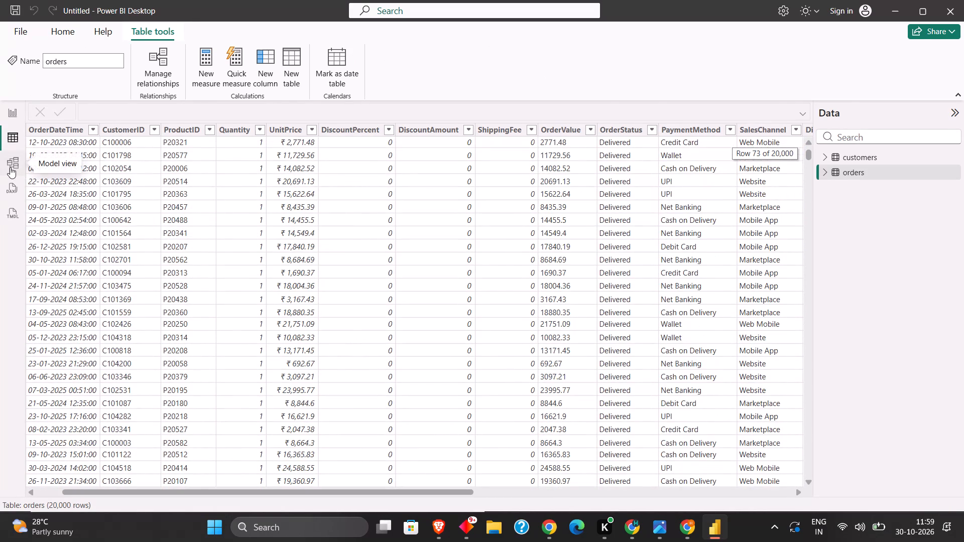
Recheck the CustomerID relationship between orders and customers in Model view.
left_click(10, 167)
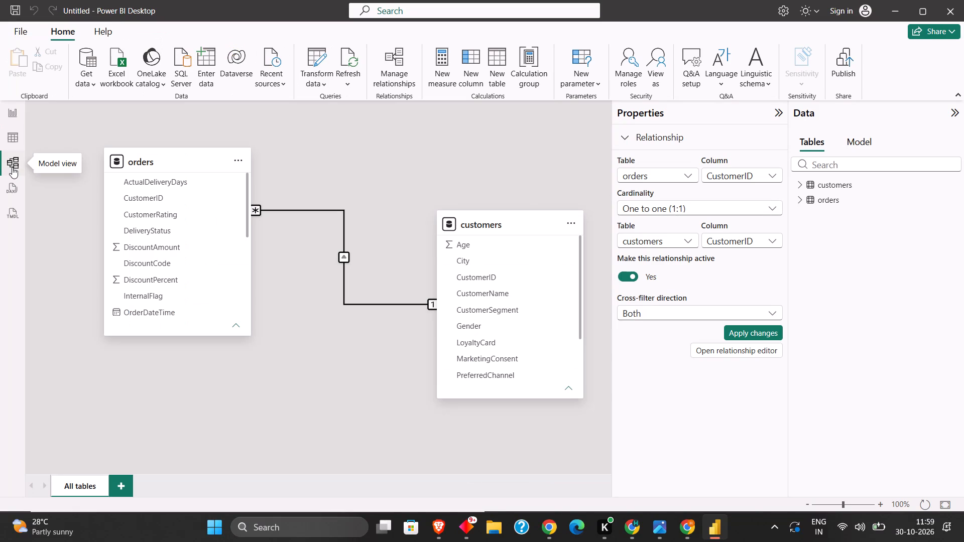
left_click(341, 256)
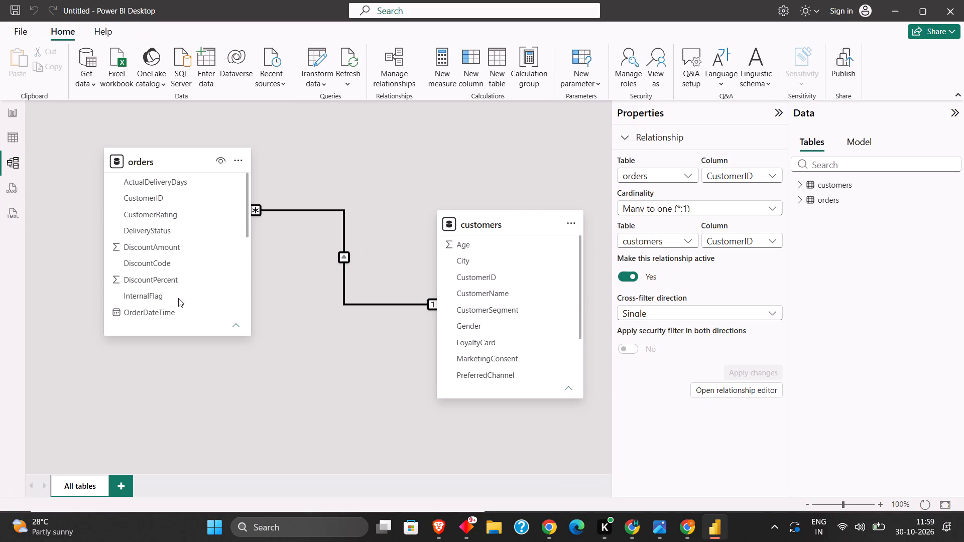
left_click(12, 133)
scroll(184, 327, "up", 4)
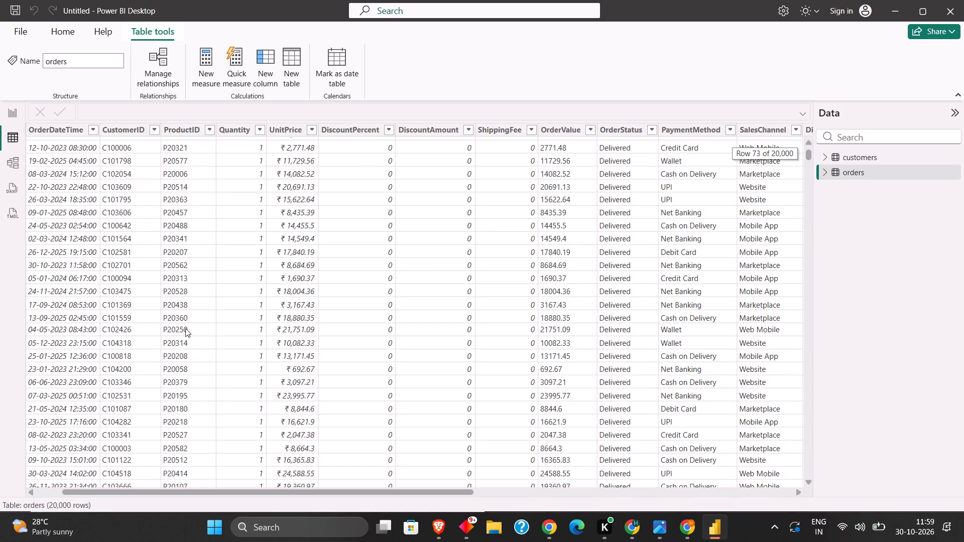
left_click(16, 172)
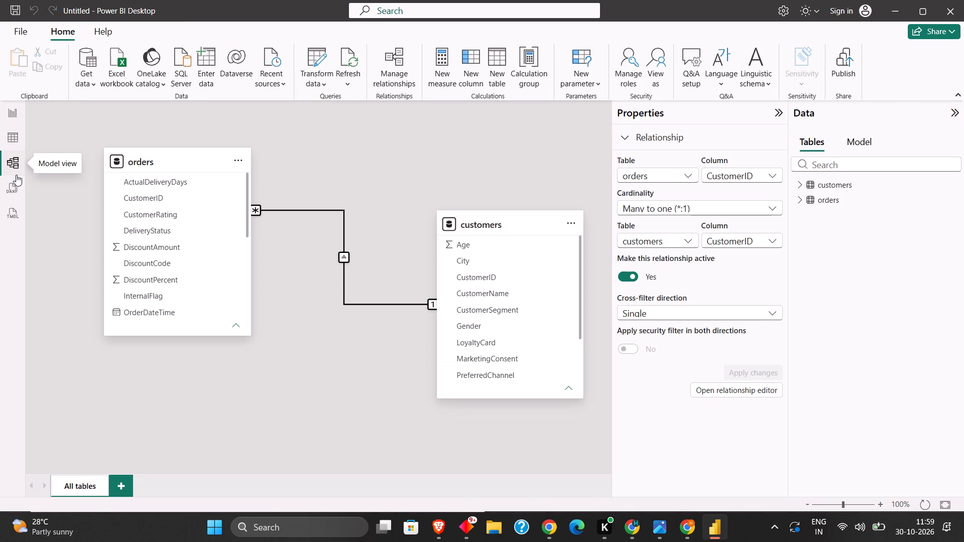
Browse the orders table in Table view, examining values across its full range of rows.
left_click(16, 147)
left_click(8, 115)
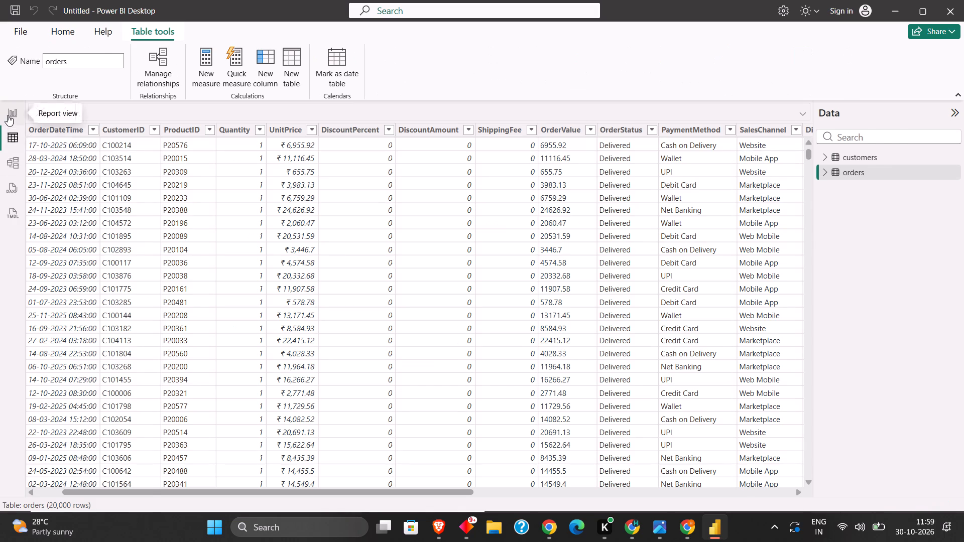
left_click(13, 144)
left_click_drag(228, 489, 223, 495)
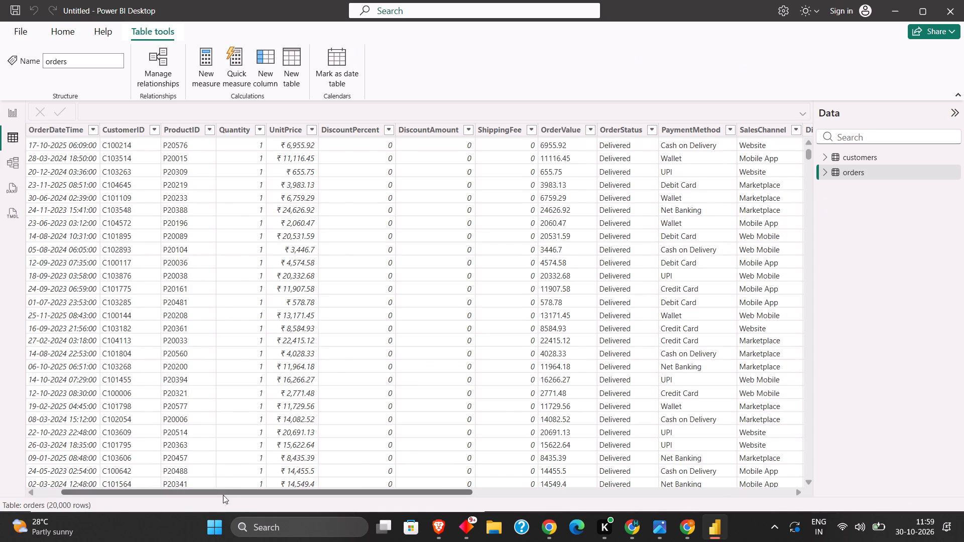
left_click_drag(223, 495, 192, 503)
scroll(442, 375, "down", 20)
scroll(442, 375, "down", 3)
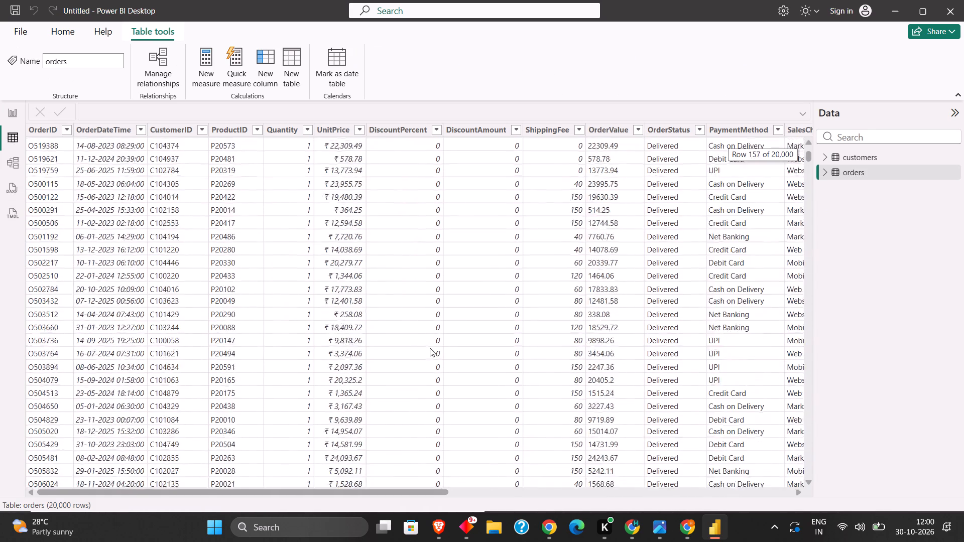
scroll(430, 348, "down", 3)
scroll(430, 348, "up", 1)
scroll(430, 348, "down", 20)
scroll(430, 348, "down", 2)
scroll(439, 366, "up", 1)
scroll(439, 366, "down", 1)
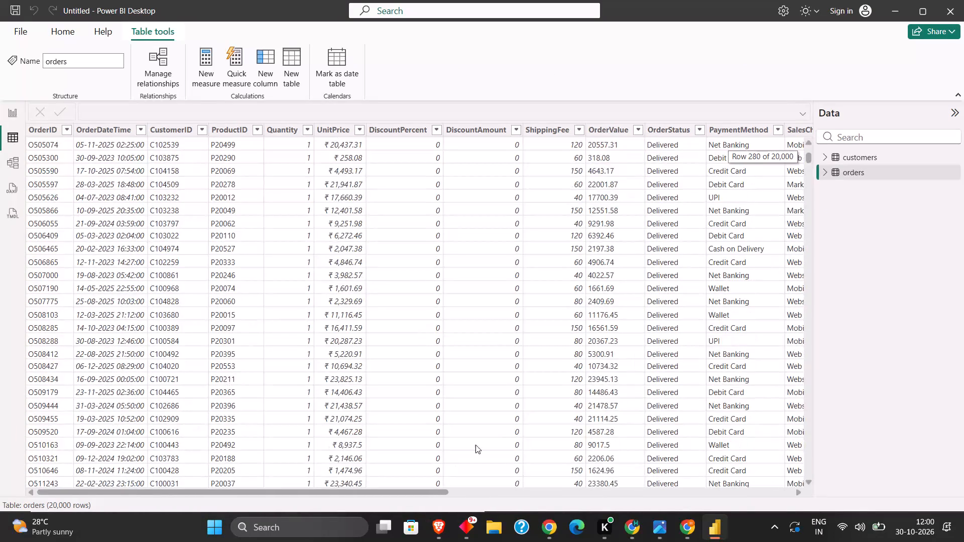
left_click_drag(809, 158, 814, 196)
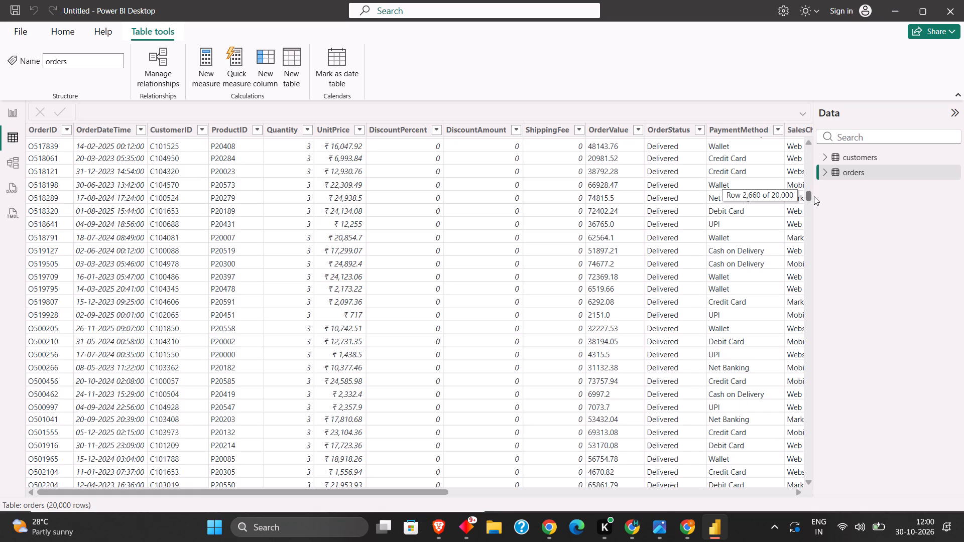
left_click_drag(814, 196, 822, 242)
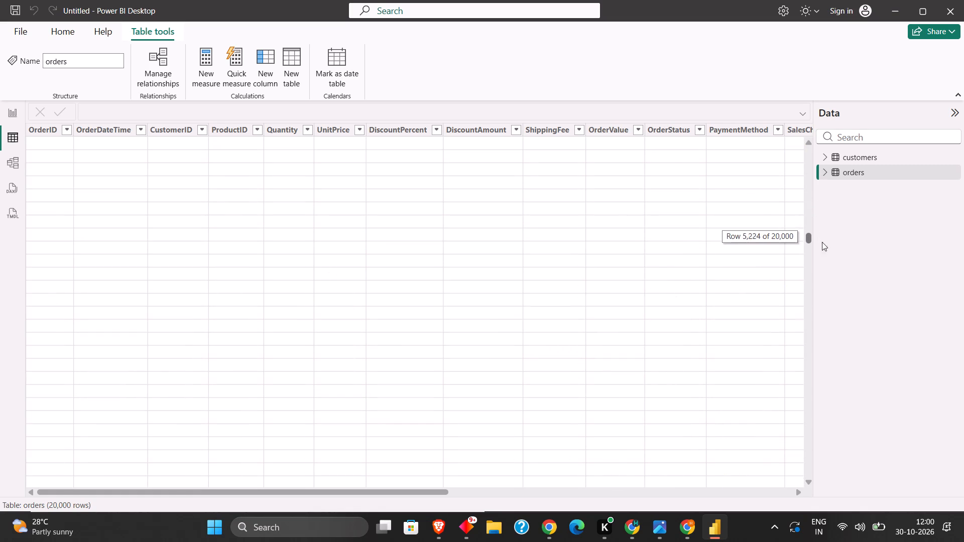
left_click_drag(822, 242, 833, 359)
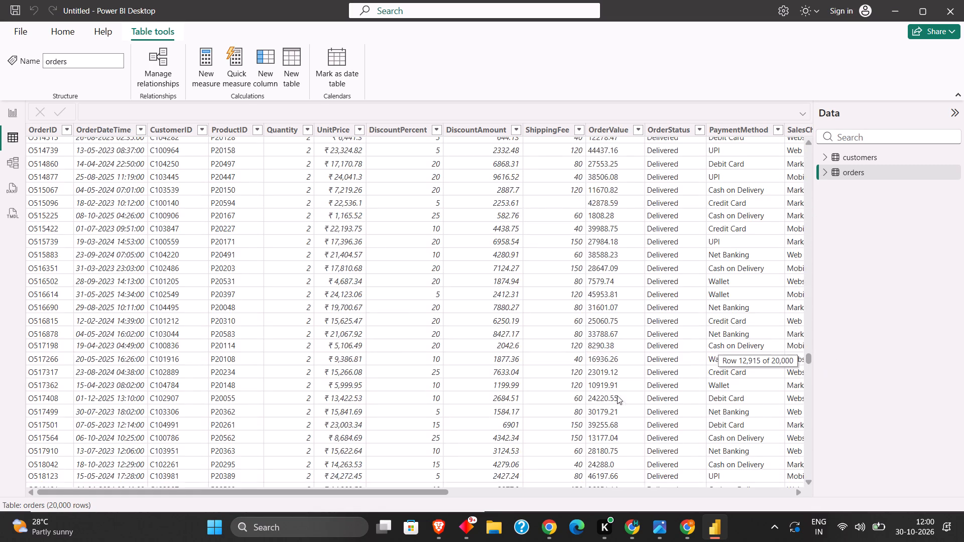
scroll(456, 412, "up", 20)
scroll(456, 412, "up", 7)
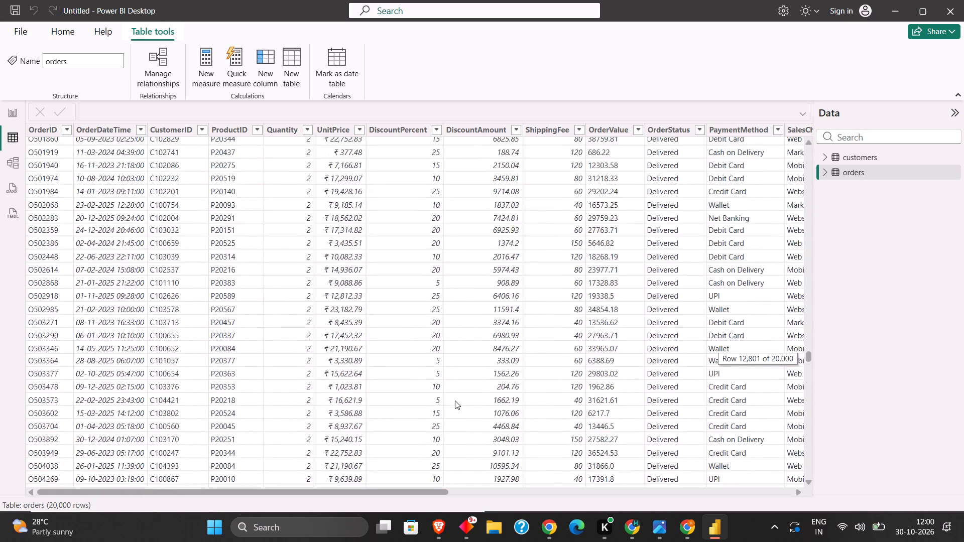
scroll(455, 400, "up", 9)
scroll(454, 398, "up", 14)
scroll(454, 398, "down", 1)
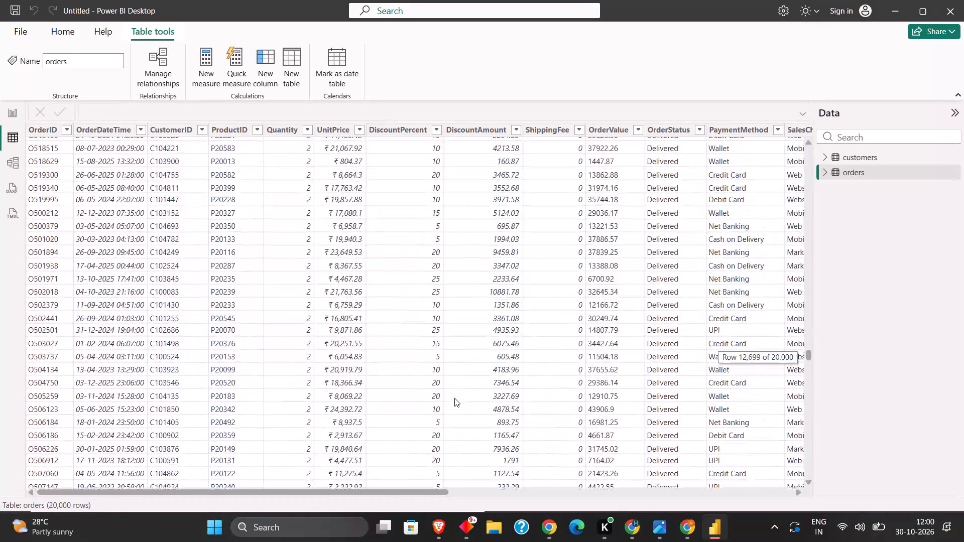
scroll(454, 398, "up", 20)
scroll(454, 398, "up", 4)
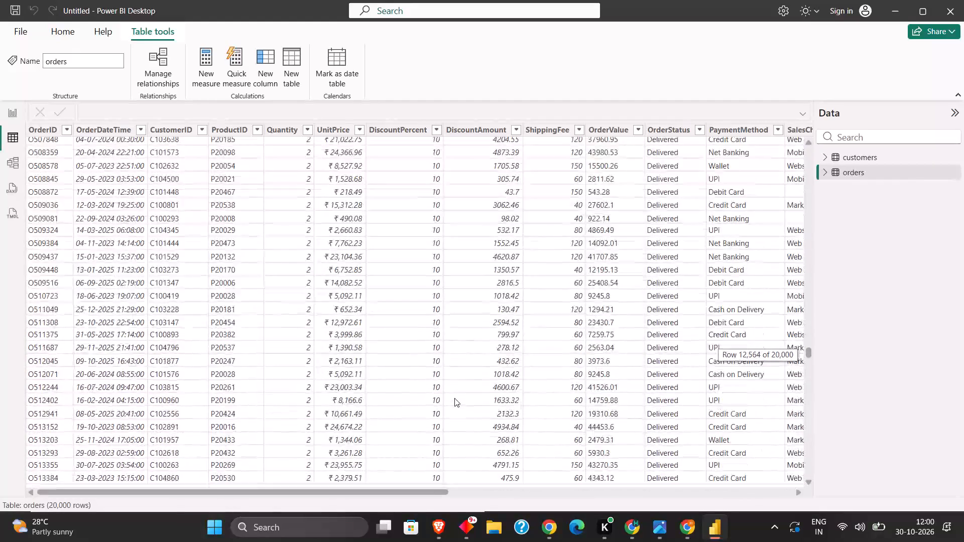
scroll(454, 398, "up", 20)
scroll(454, 398, "up", 3)
scroll(454, 396, "down", 1)
scroll(454, 396, "up", 6)
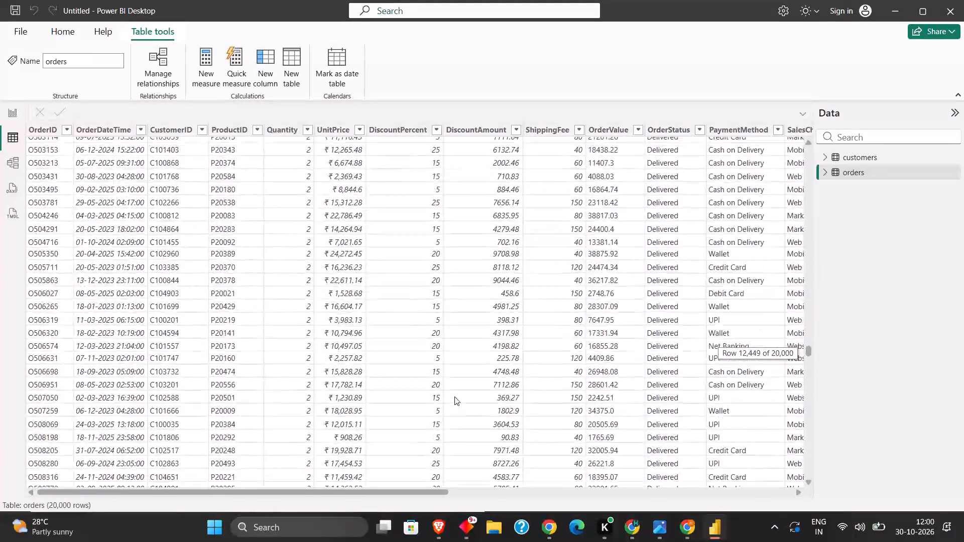
left_click_drag(808, 351, 793, 131)
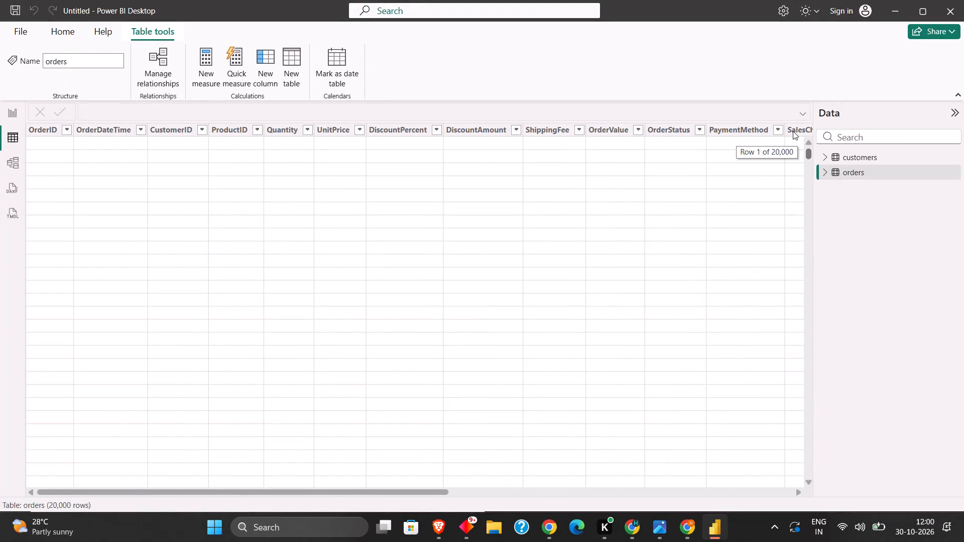
left_click_drag(793, 131, 792, 130)
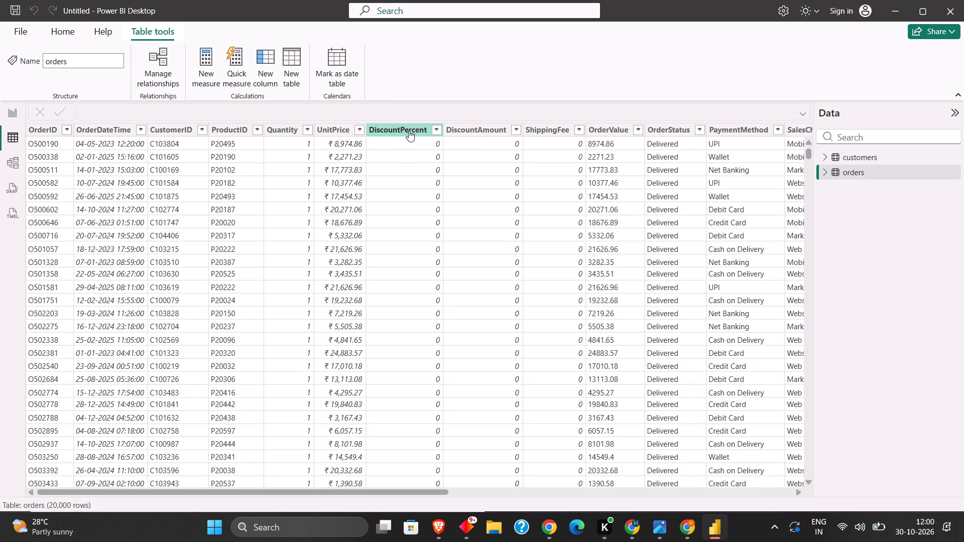
Examine the ProductID, Quantity, UnitPrice and discount columns of the orders table across its rows.
scroll(389, 186, "up", 4)
left_click_drag(381, 489, 320, 497)
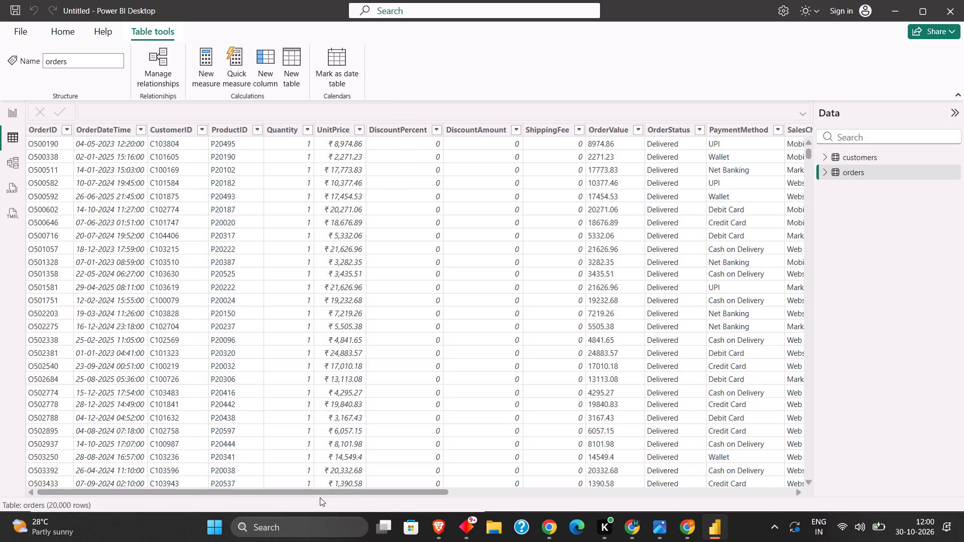
left_click_drag(320, 497, 320, 497)
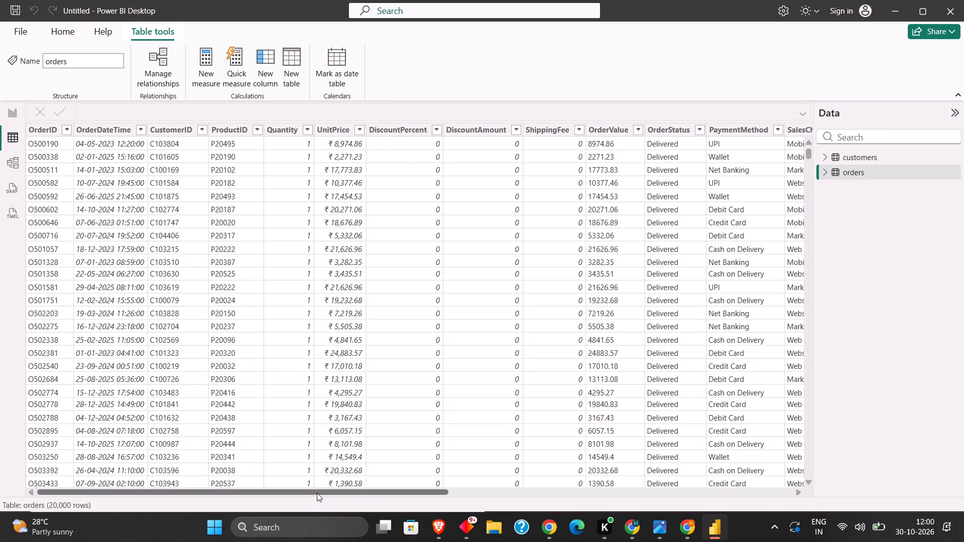
left_click_drag(317, 493, 312, 491)
left_click(279, 126)
left_click(352, 124)
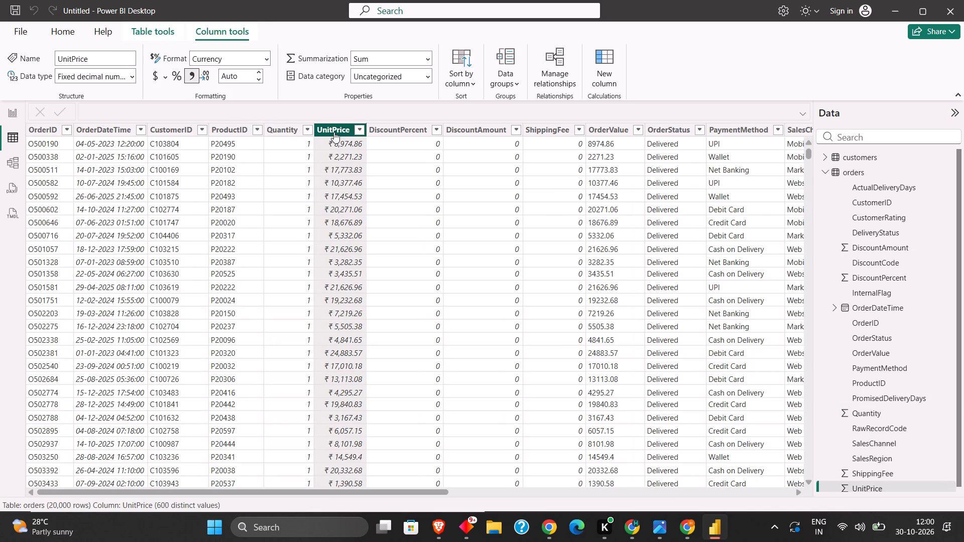
left_click(239, 134)
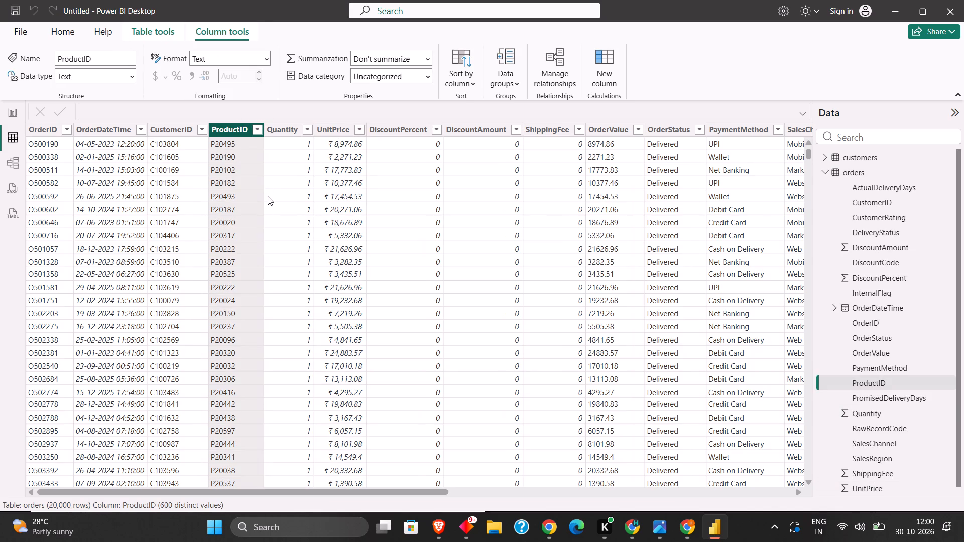
left_click(318, 131)
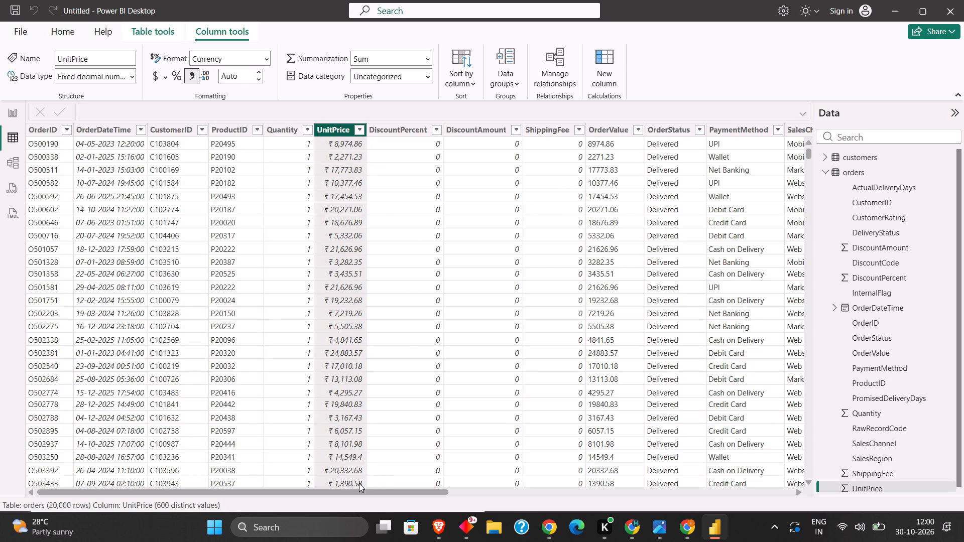
scroll(712, 314, "down", 6)
scroll(485, 254, "down", 5)
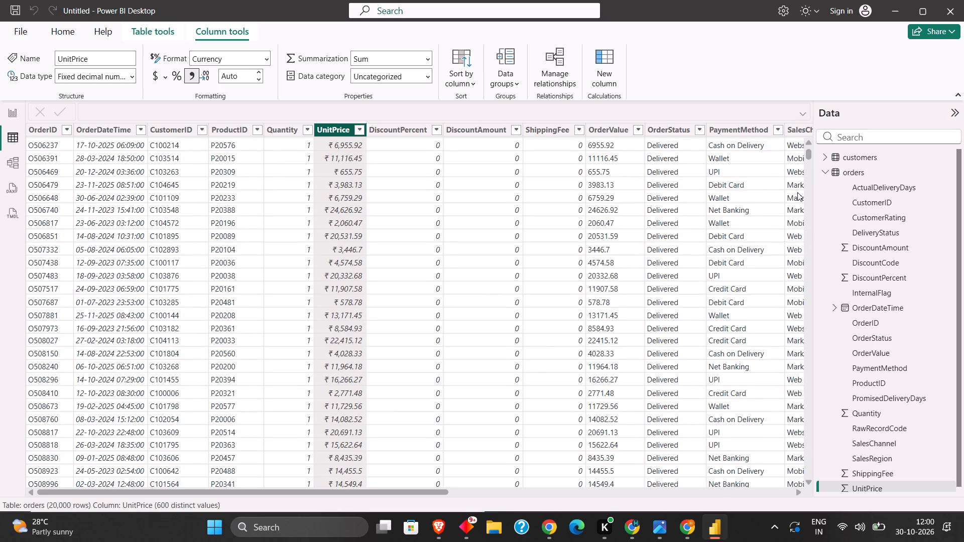
left_click_drag(809, 151, 795, 310)
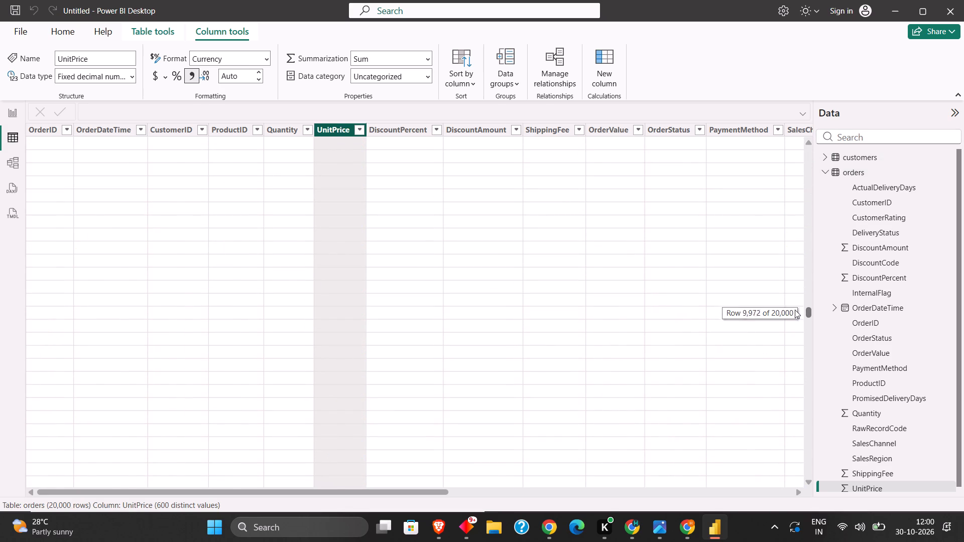
left_click_drag(795, 310, 793, 310)
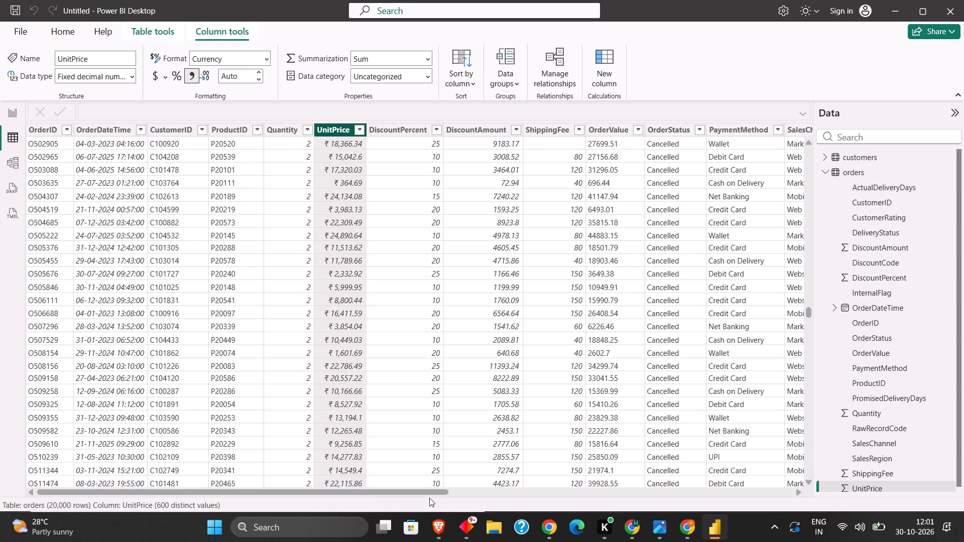
left_click(437, 485)
left_click_drag(436, 488, 665, 483)
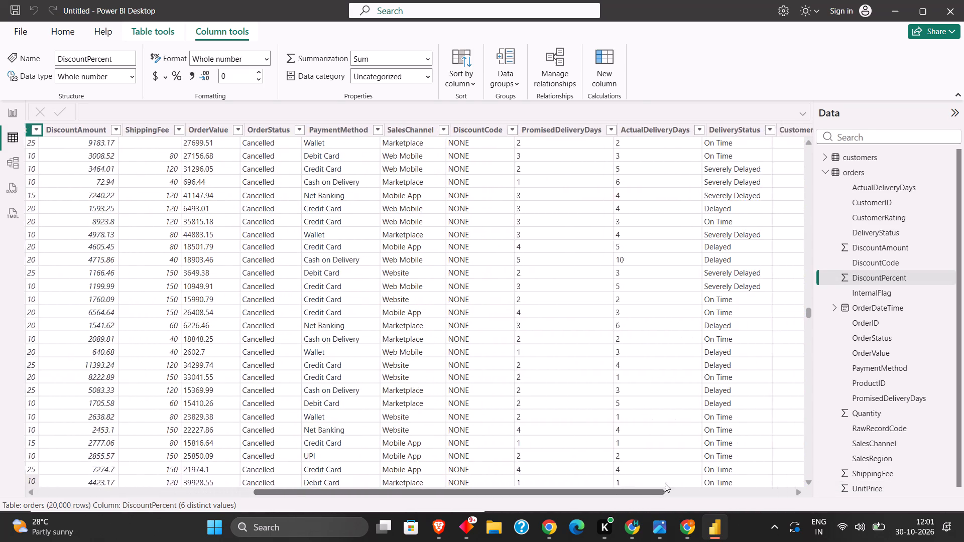
left_click_drag(665, 483, 271, 442)
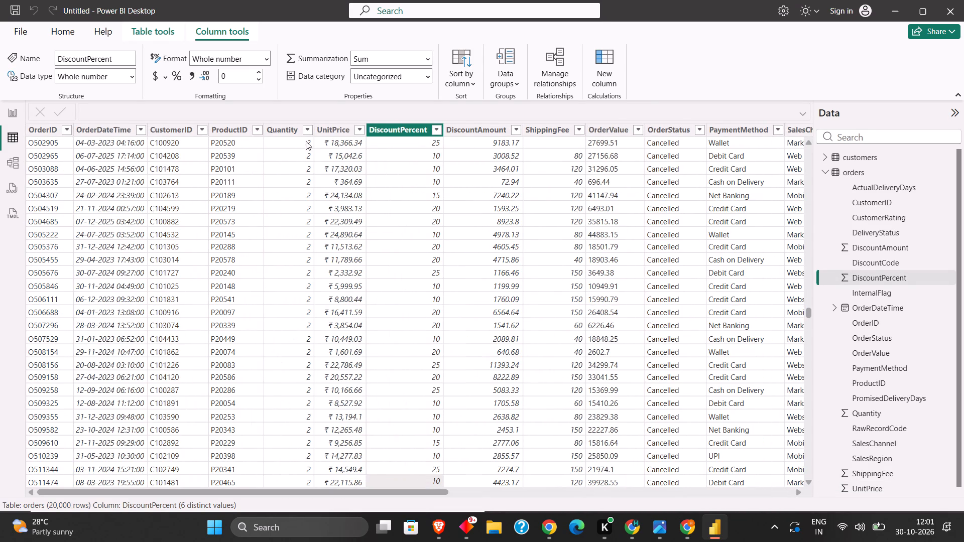
left_click(325, 133)
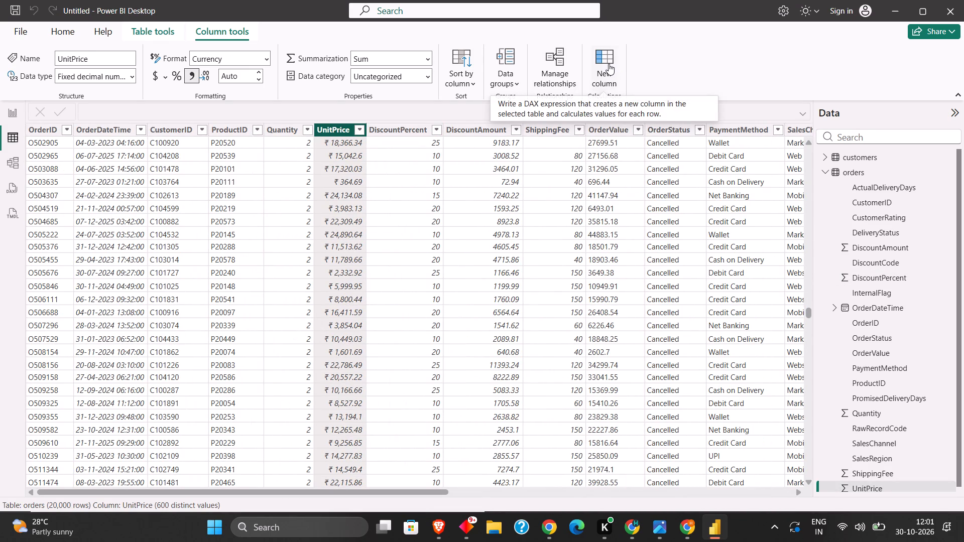
Start a new calculated column in the orders table with the definition "FinalPrice =".
left_click(609, 64)
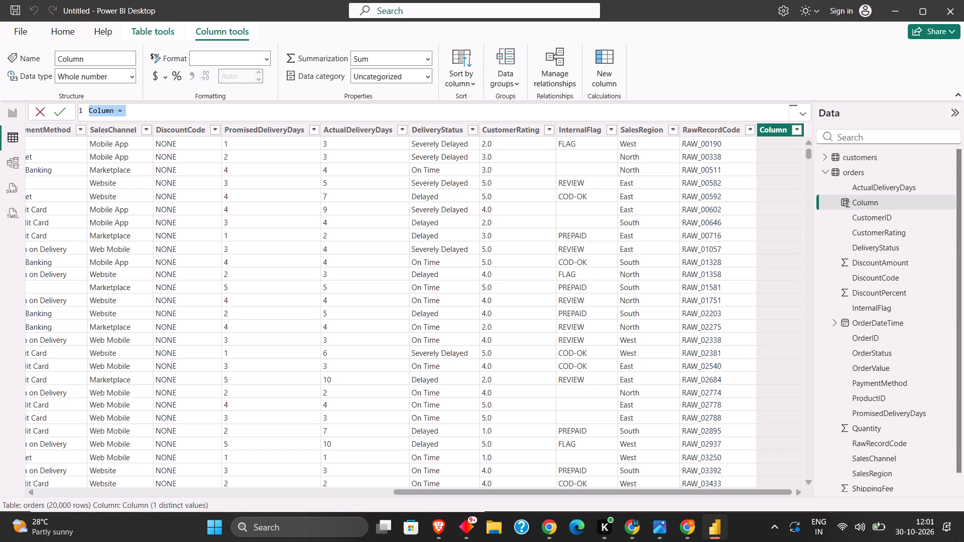
type("FinalPrice =")
key("space")
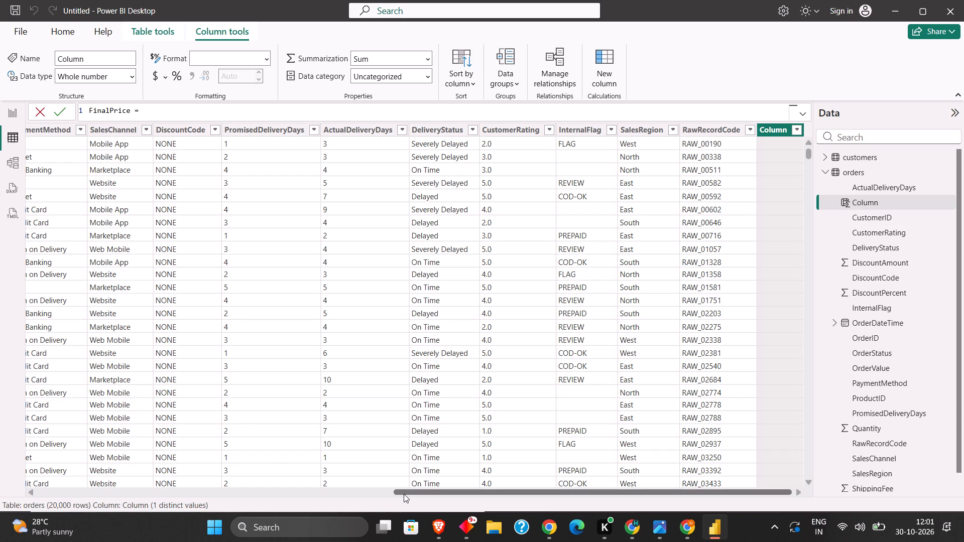
Examine the Quantity, UnitPrice, DiscountPercent, DiscountAmount, ShippingFee and OrderValue values in orders to work out the FinalPrice formula.
left_click_drag(404, 494, 190, 469)
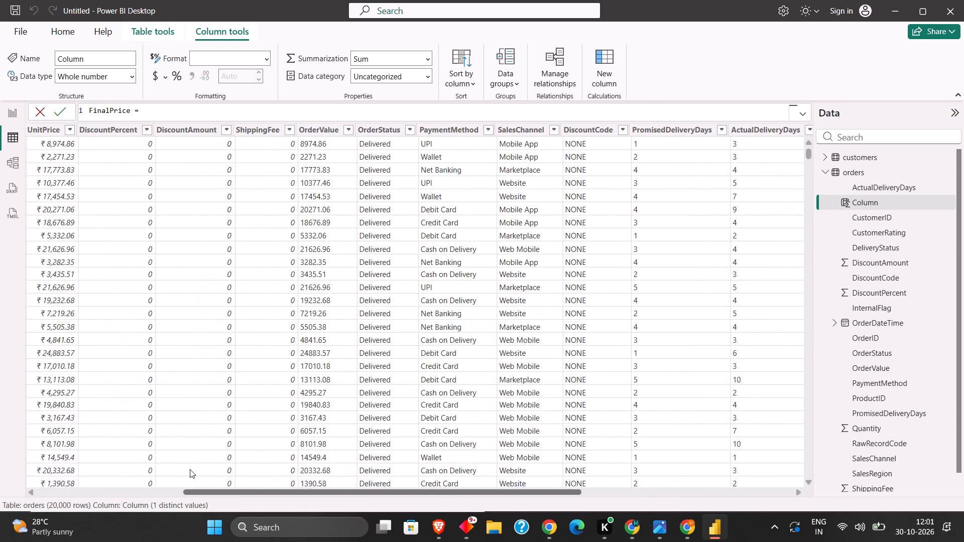
left_click_drag(190, 469, 132, 462)
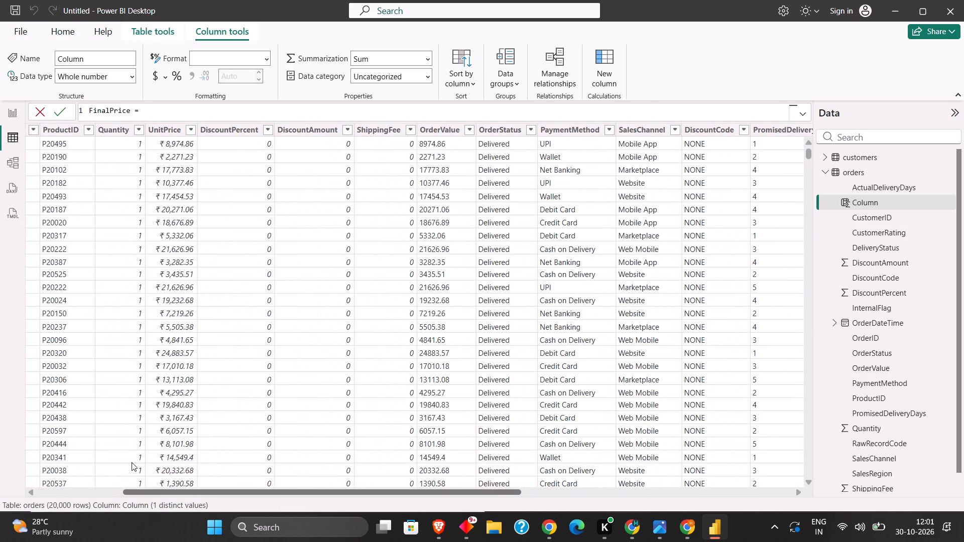
left_click_drag(132, 462, 131, 461)
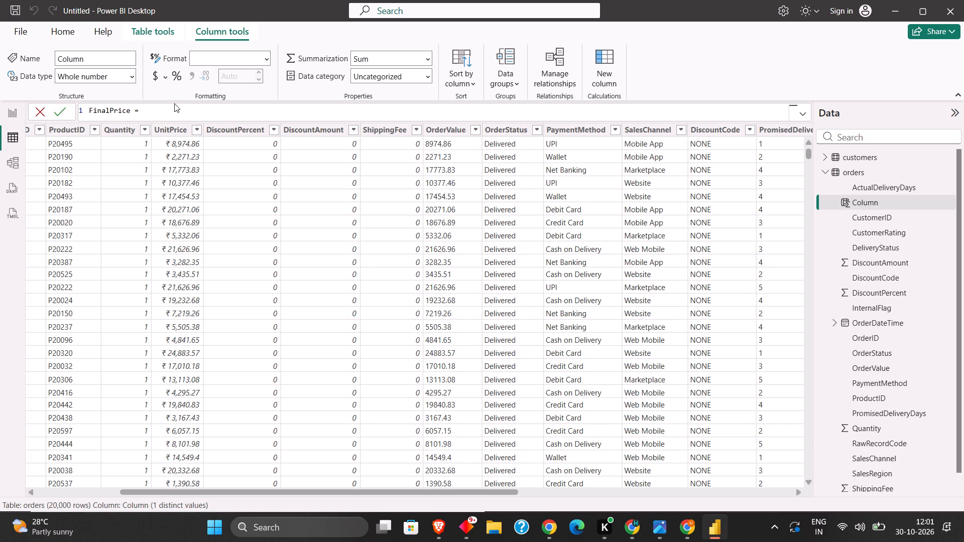
scroll(174, 103, "down", 4)
key("Down")
left_click_drag(811, 151, 798, 267)
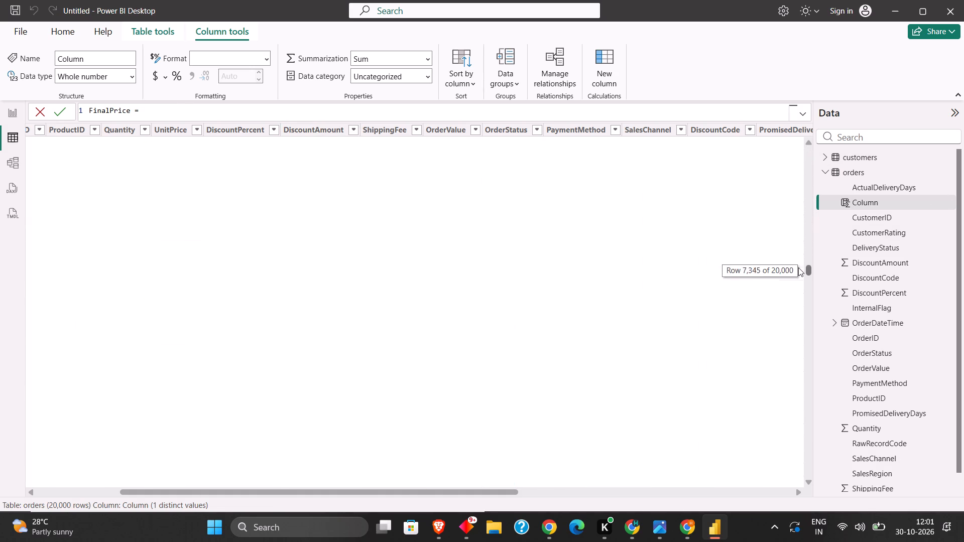
left_click_drag(798, 267, 796, 294)
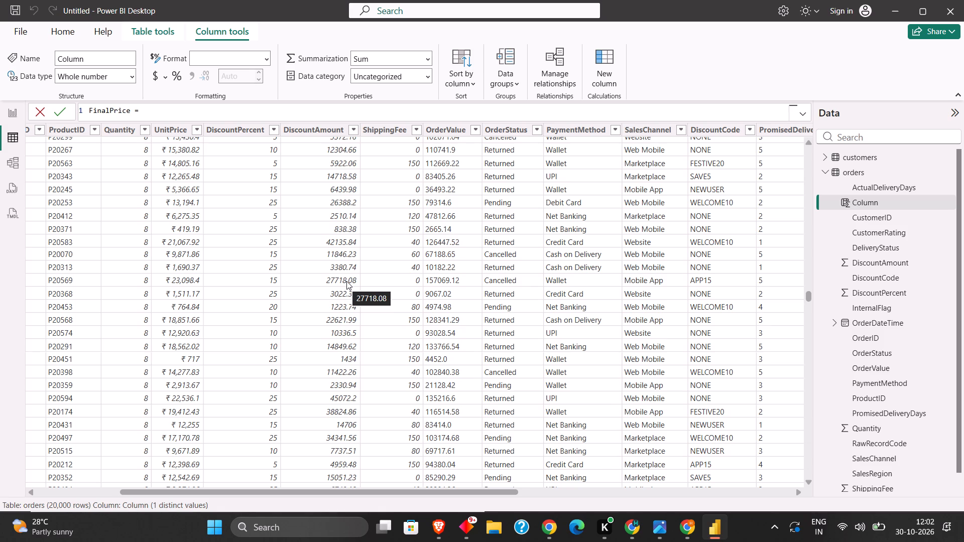
scroll(346, 281, "up", 3)
right_click(346, 281)
scroll(346, 281, "up", 4)
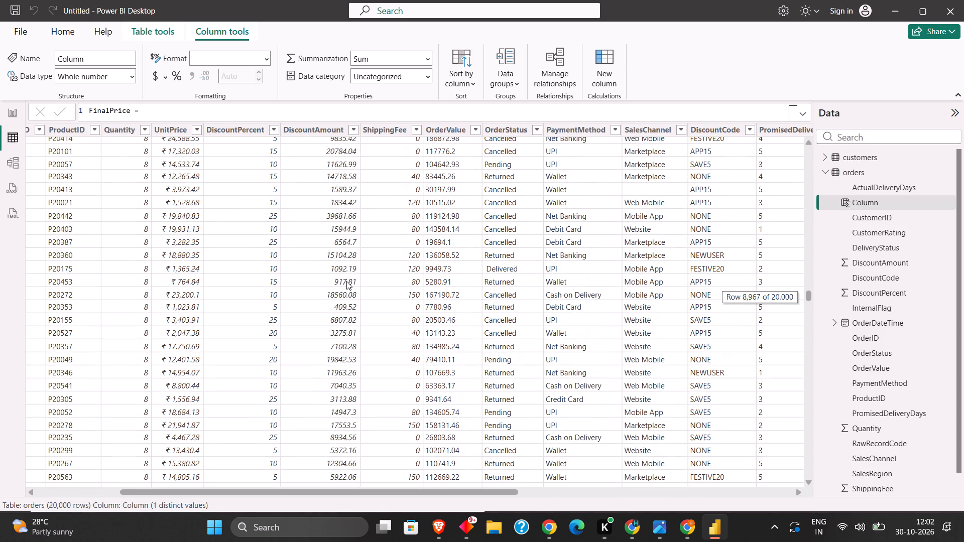
scroll(445, 183, "up", 3)
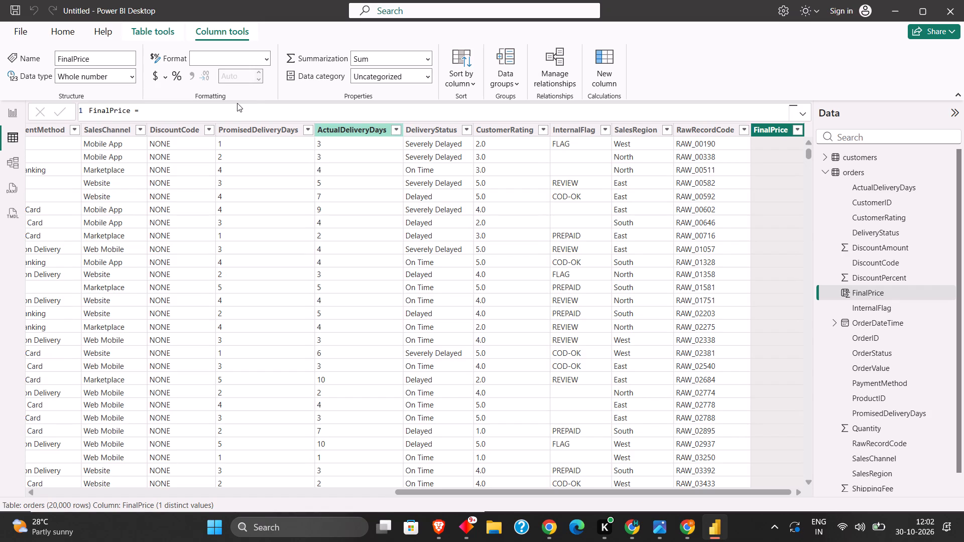
Clear the whole formula text of the FinalPrice column.
triple_click(235, 108)
key("BackSpace")
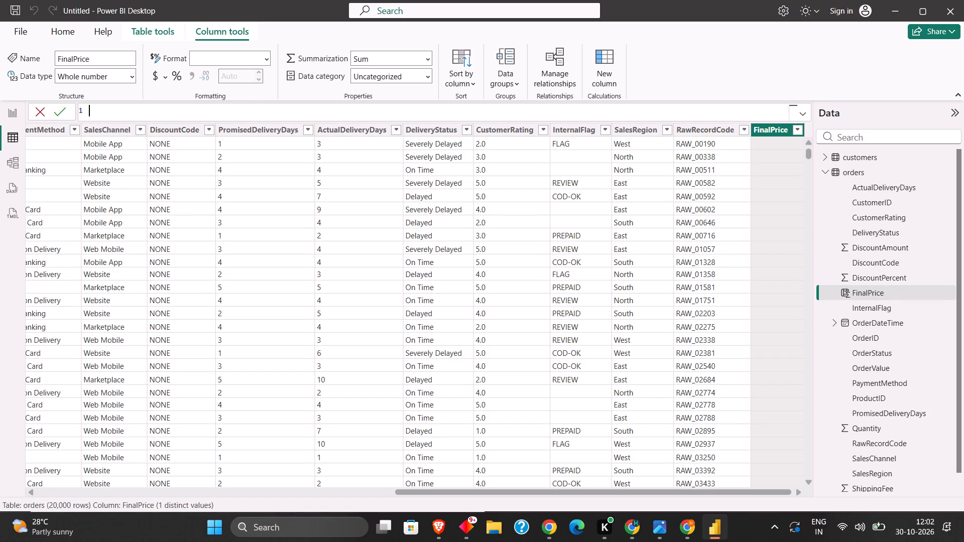
Look over the FinalPrice column's filter and field options and the columns of the orders table.
left_click_drag(424, 489, 344, 488)
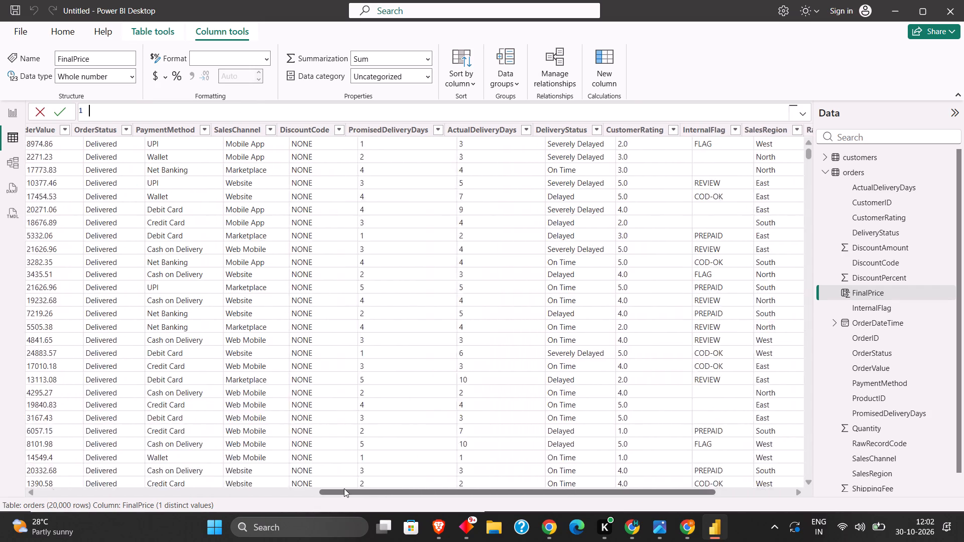
left_click_drag(344, 488, 201, 489)
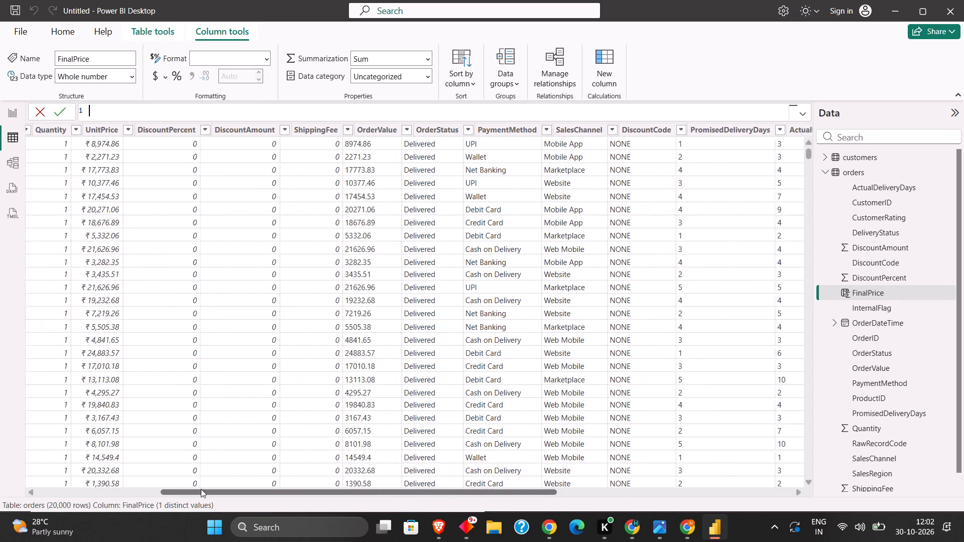
left_click_drag(201, 489, 426, 498)
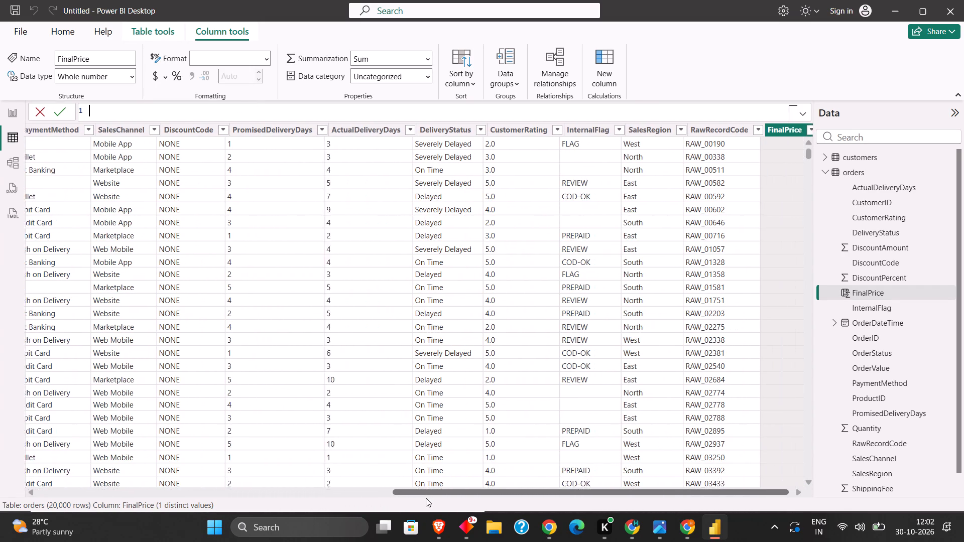
left_click_drag(426, 498, 461, 494)
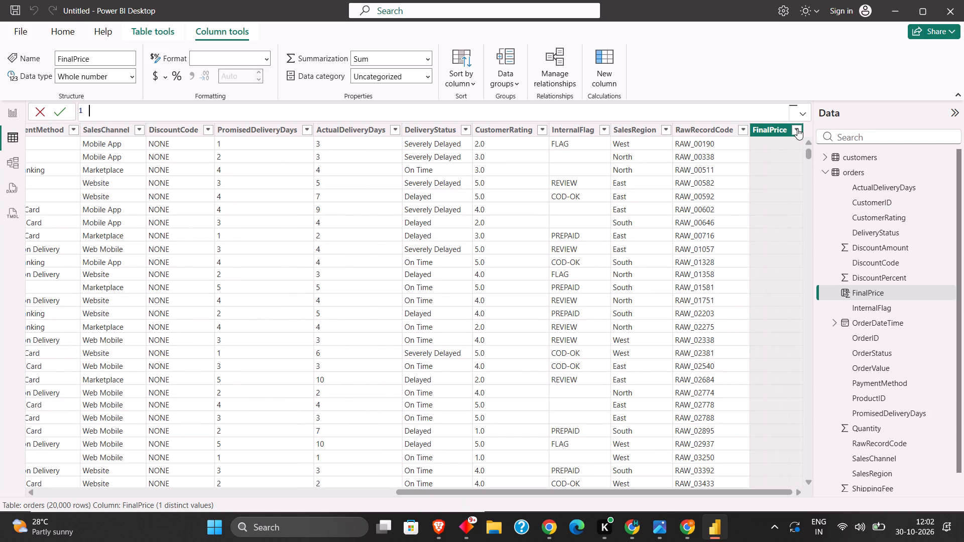
left_click(797, 128)
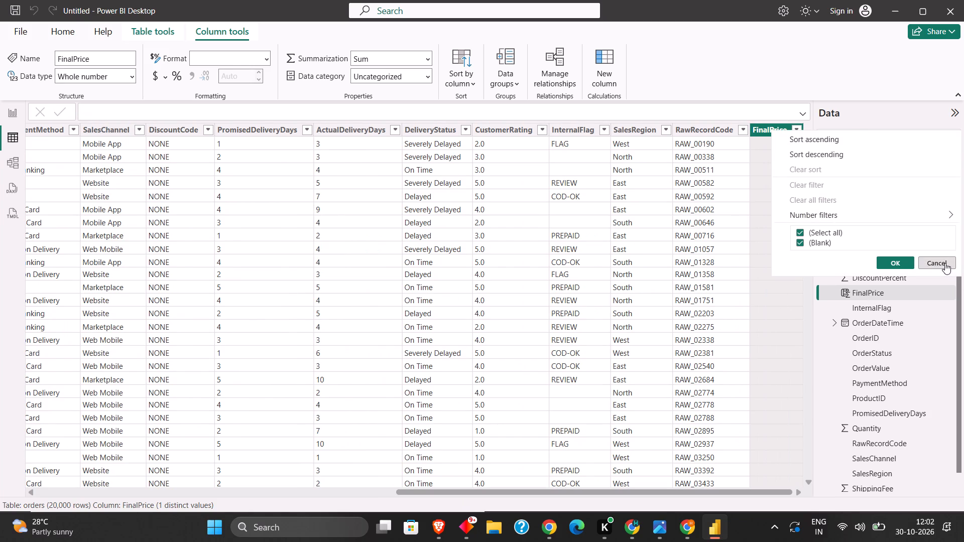
left_click(945, 263)
right_click(881, 288)
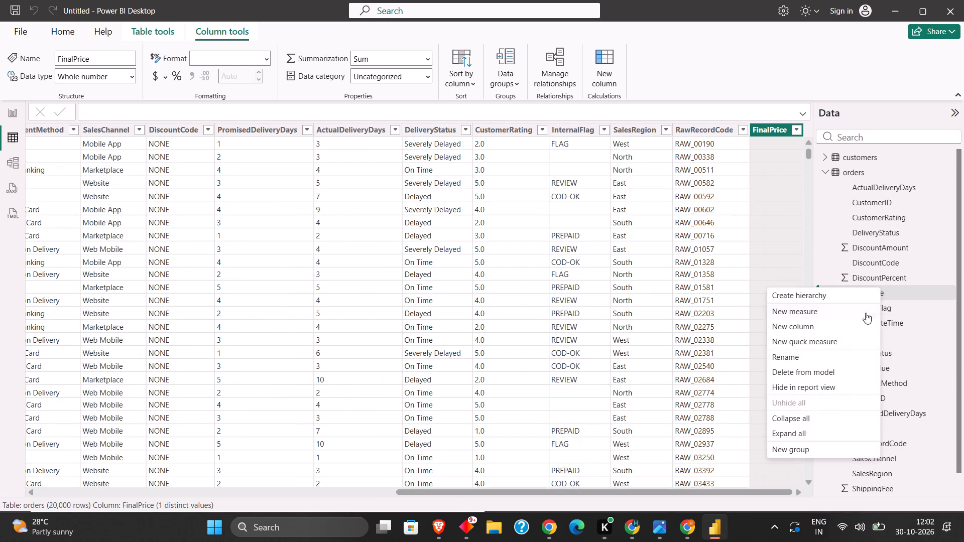
left_click(920, 294)
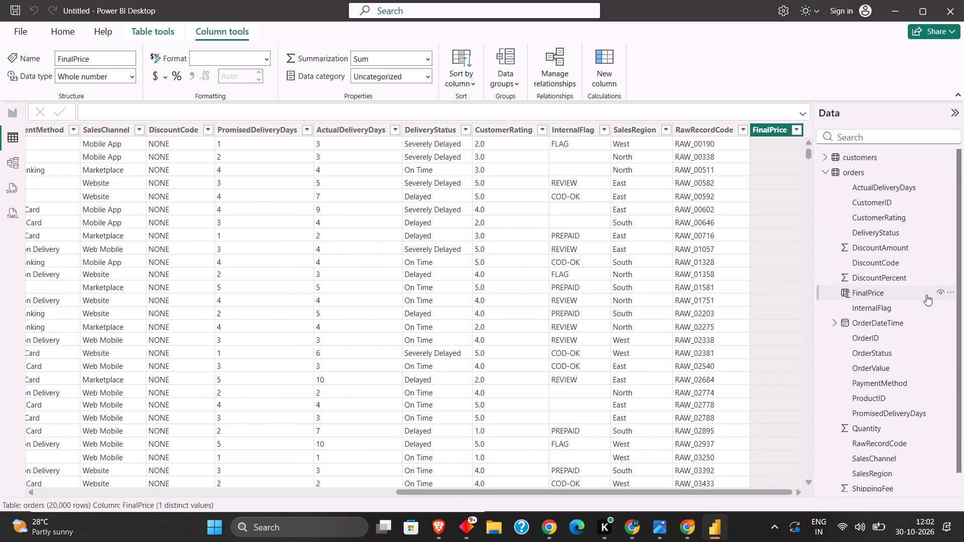
left_click(948, 295)
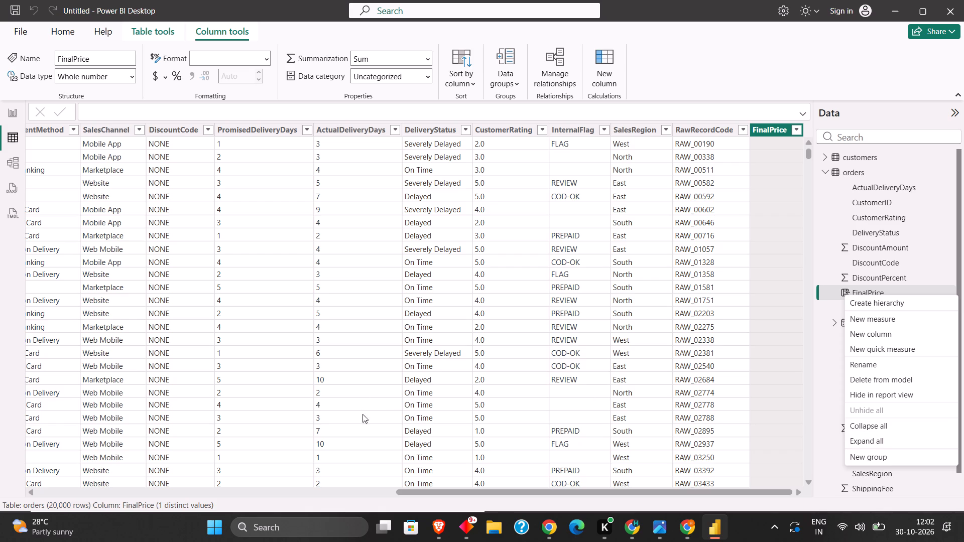
left_click_drag(466, 490, 420, 492)
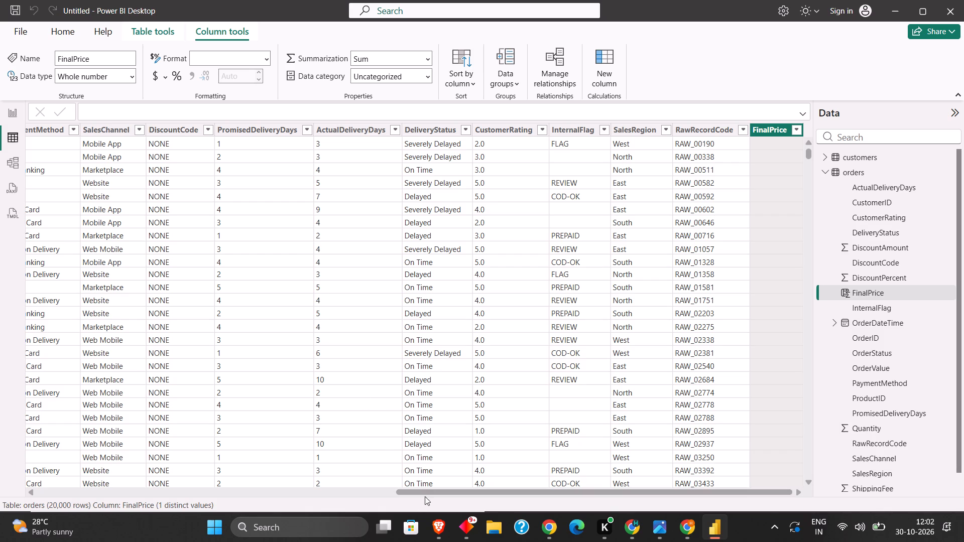
left_click_drag(436, 489, 0, 492)
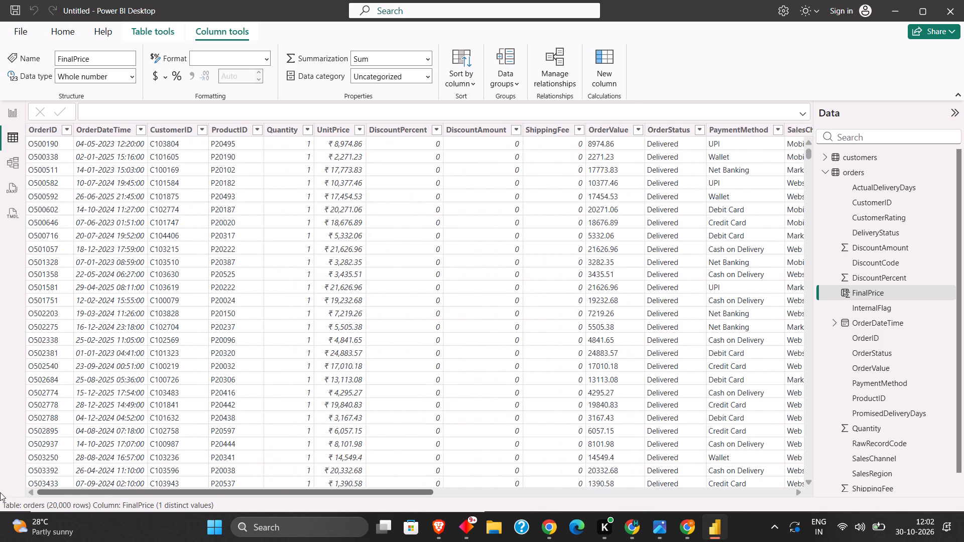
left_click_drag(0, 492, 101, 506)
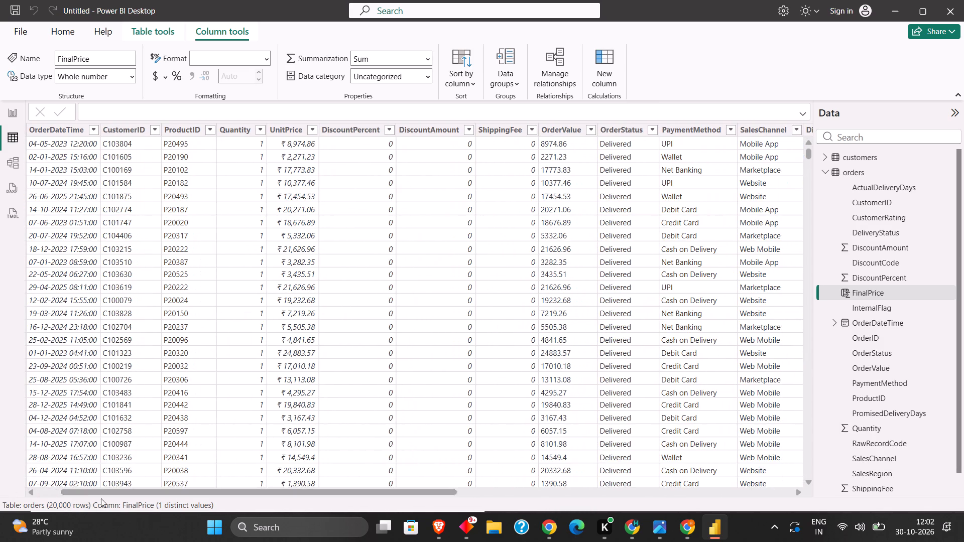
Switch to the report page and insert an empty stacked bar chart.
scroll(147, 436, "down", 4)
left_click(14, 111)
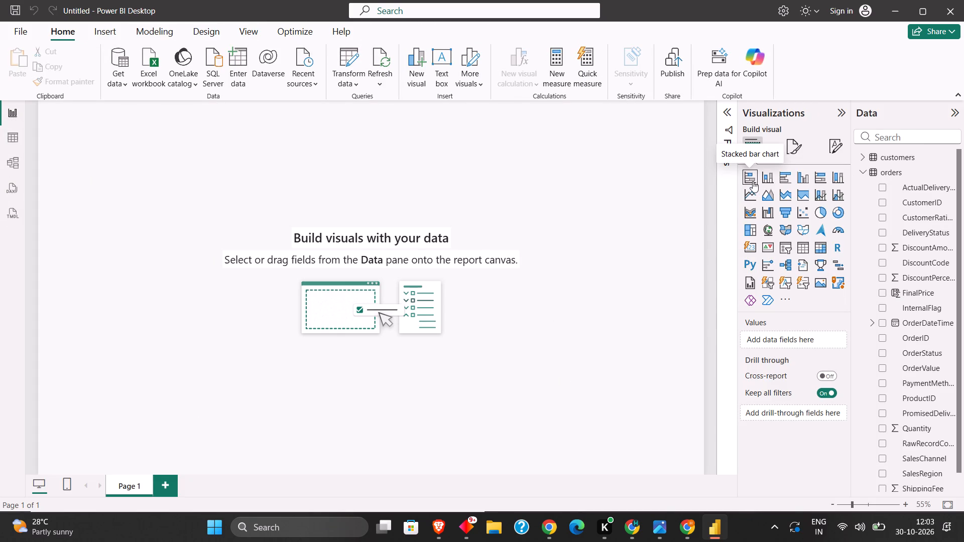
left_click_drag(753, 181, 426, 219)
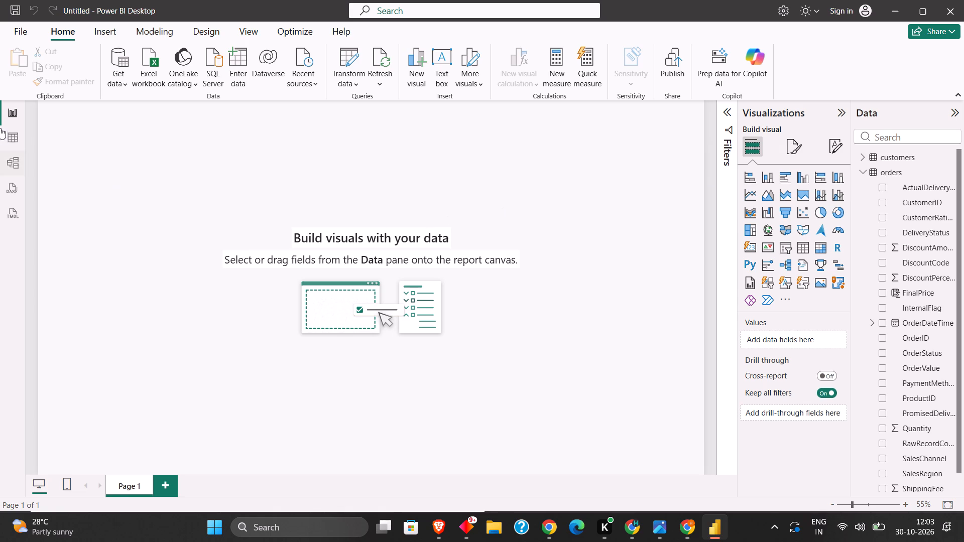
left_click(11, 135)
left_click(11, 117)
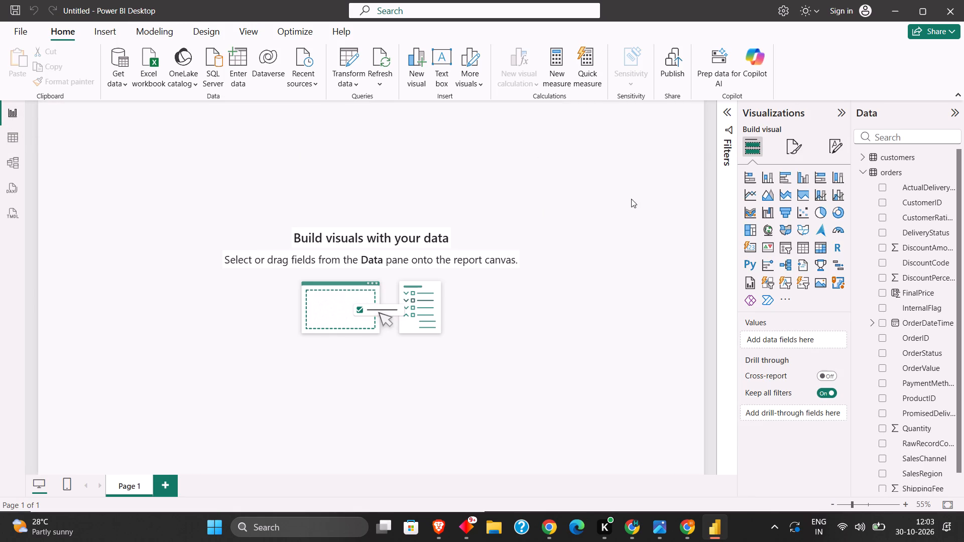
left_click(631, 199)
right_click(581, 206)
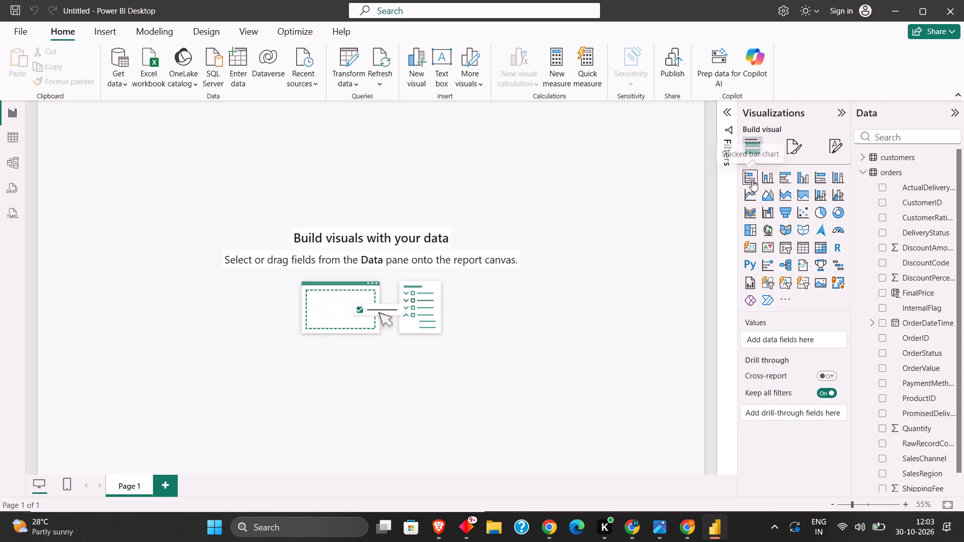
left_click_drag(752, 180, 305, 220)
left_click(758, 176)
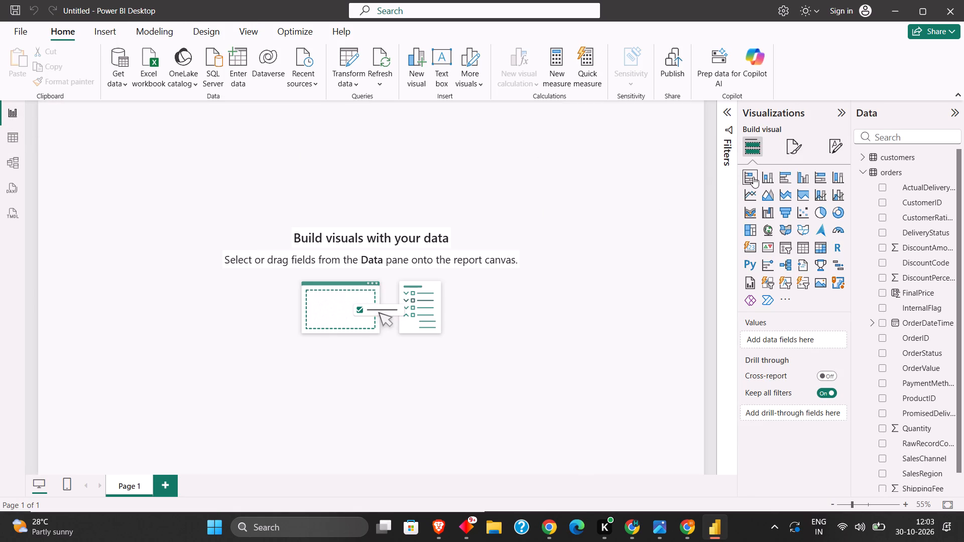
left_click(753, 177)
Move the empty bar chart away from the page corner and enlarge it to nearly half the page width.
left_click_drag(63, 154, 138, 210)
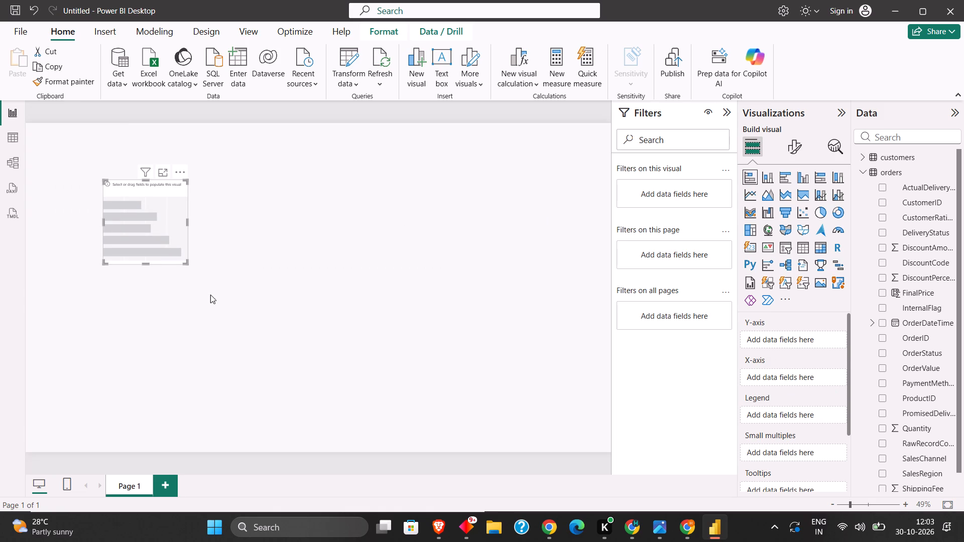
left_click_drag(186, 263, 356, 359)
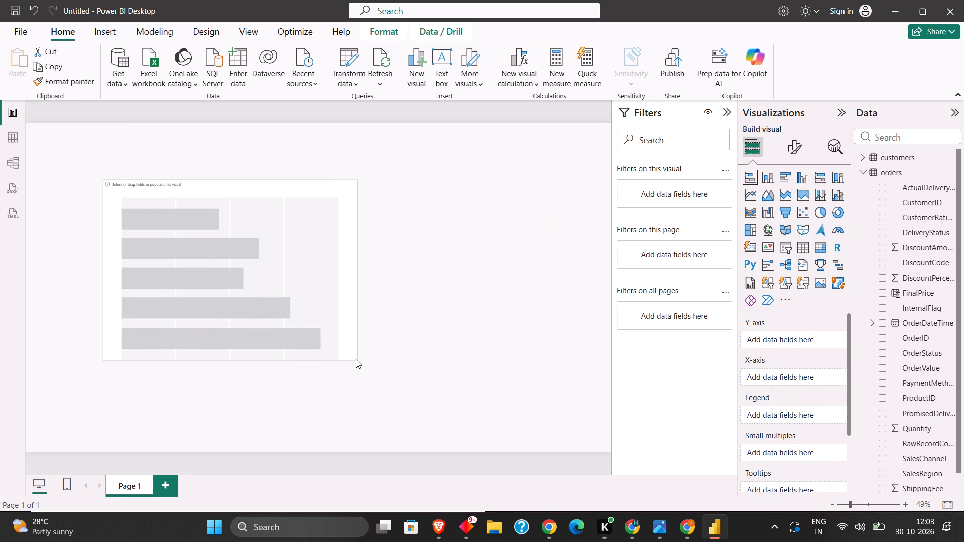
left_click_drag(356, 359, 356, 352)
Assign orders CustomerID to the bar chart's Y-axis and CustomerRating to its X-axis.
scroll(949, 320, "down", 6)
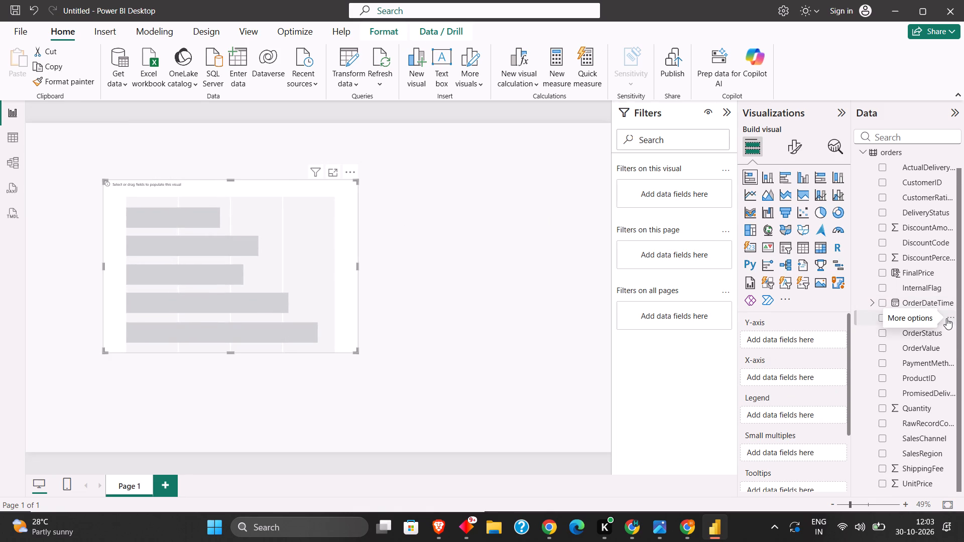
scroll(897, 360, "up", 9)
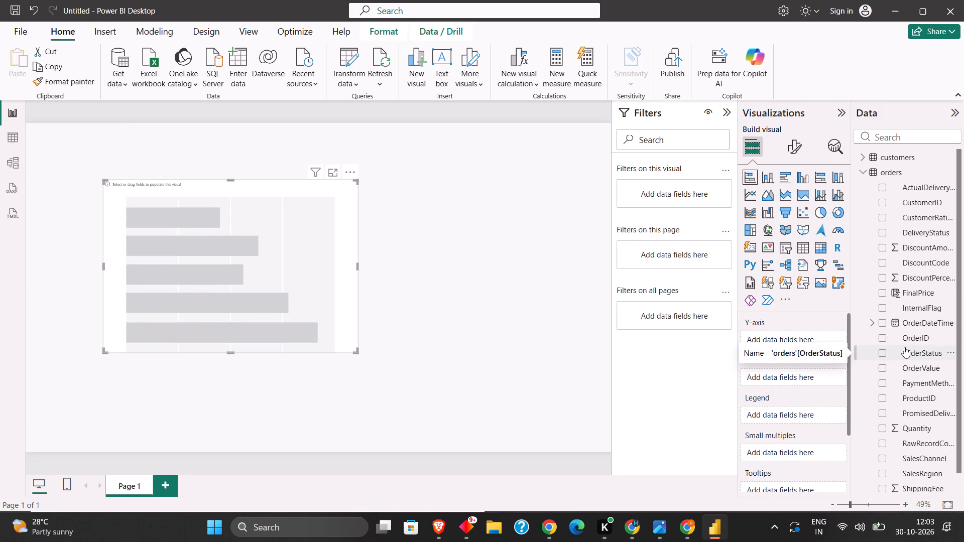
scroll(904, 347, "down", 13)
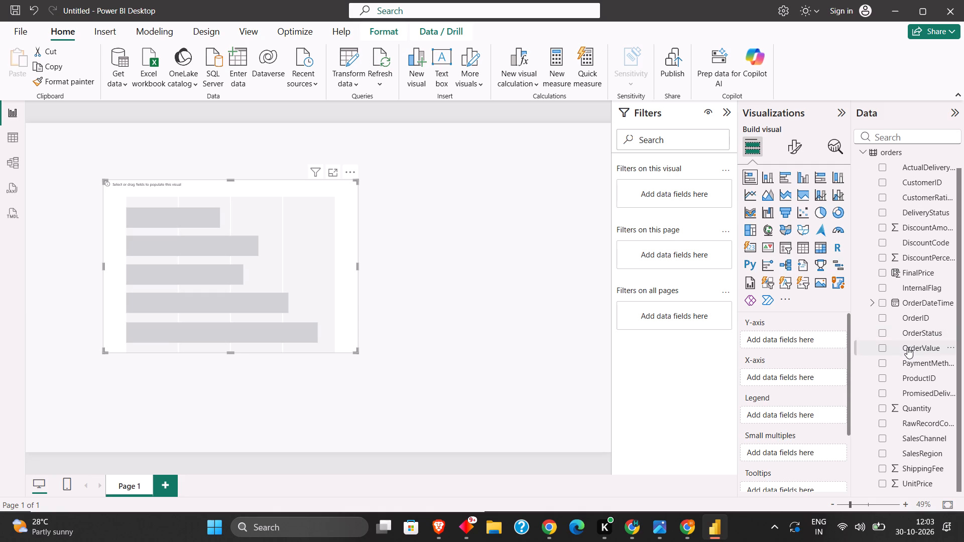
scroll(907, 347, "down", 12)
left_click_drag(930, 181, 814, 336)
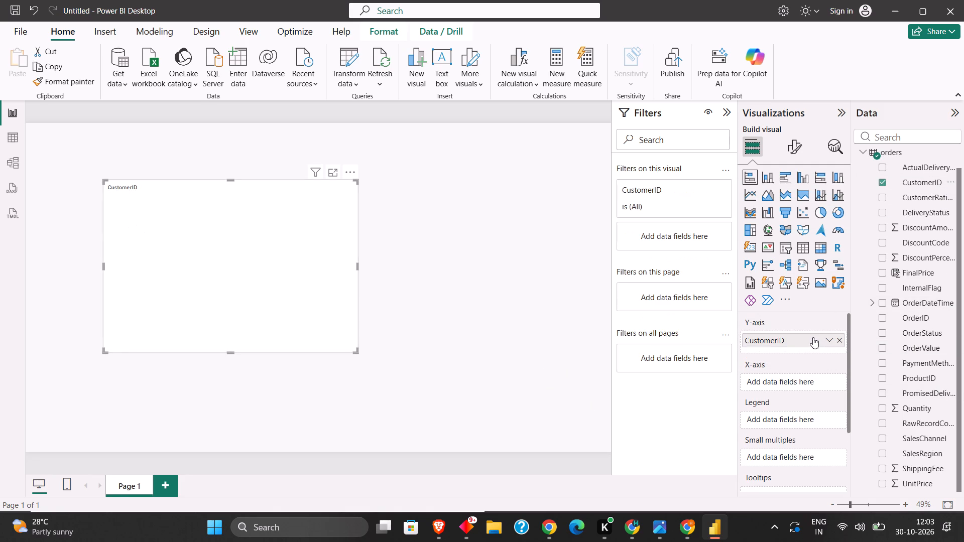
left_click_drag(924, 200, 907, 232)
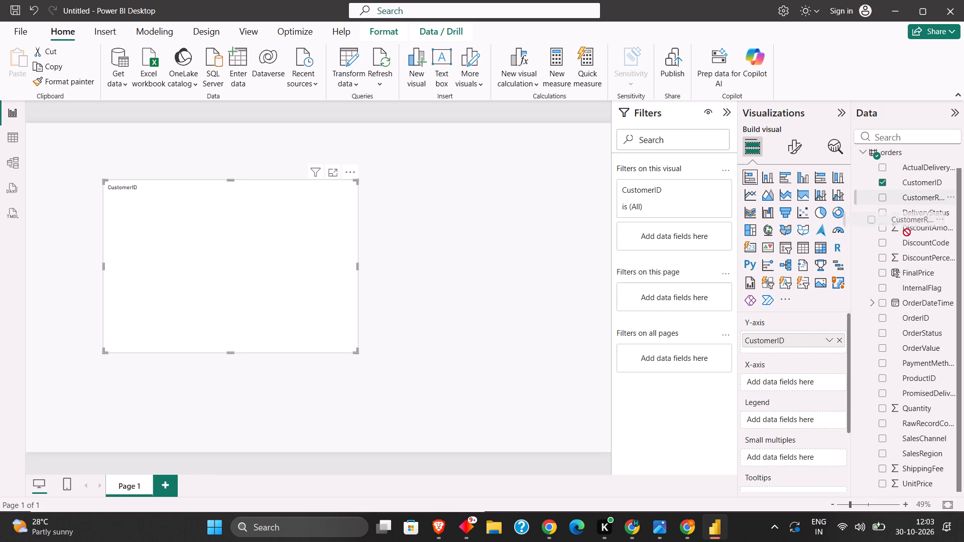
left_click_drag(907, 232, 813, 385)
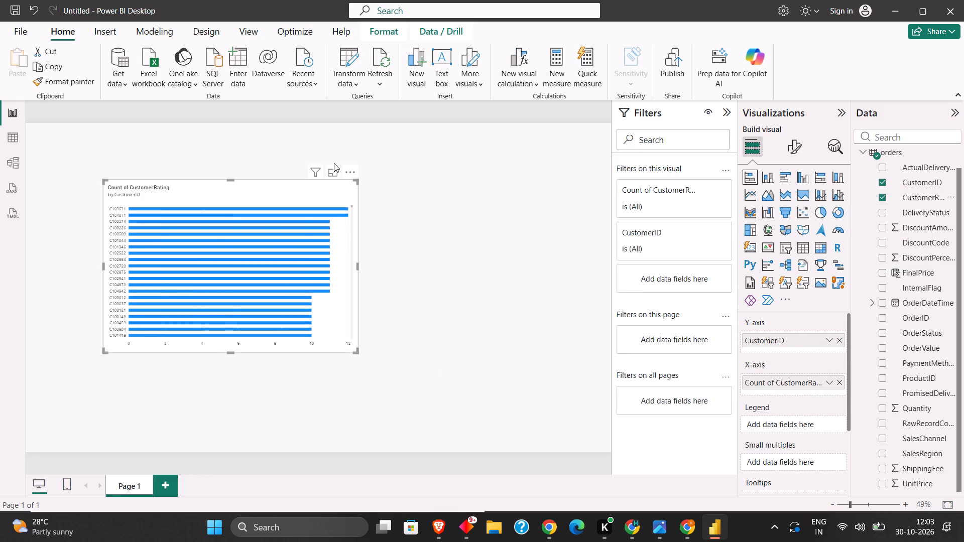
Check the filters affecting the bar chart and look over its additional visual options.
left_click(314, 168)
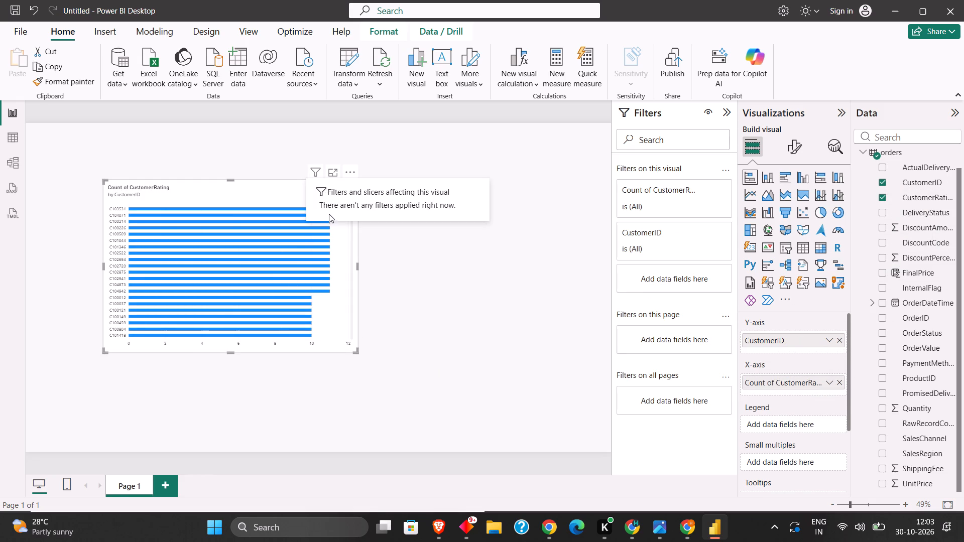
left_click(383, 200)
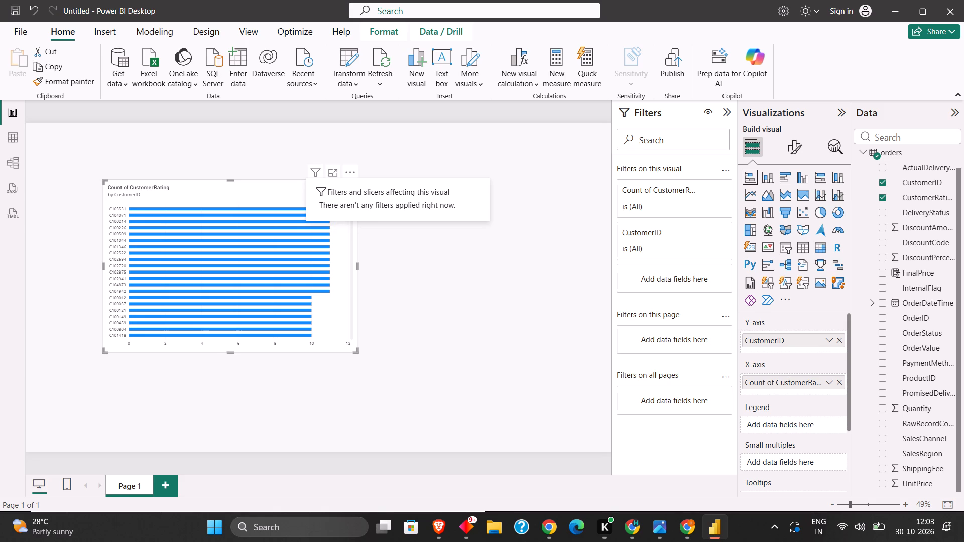
left_click(386, 192)
left_click(310, 188)
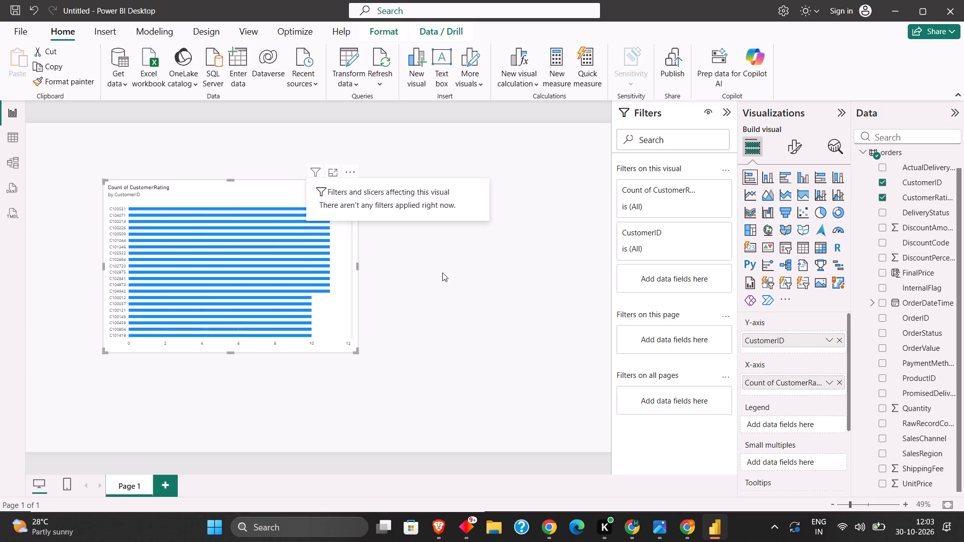
left_click(442, 273)
left_click(349, 172)
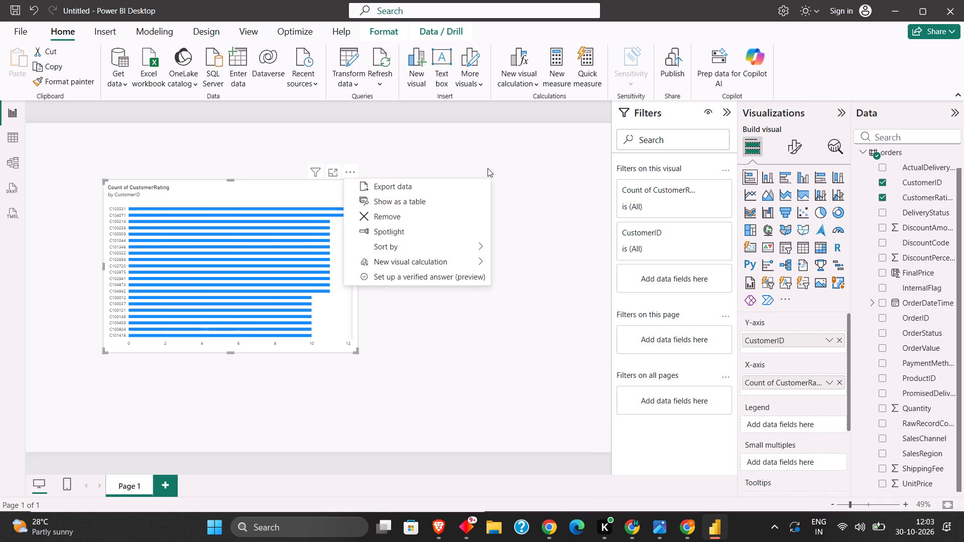
left_click(509, 168)
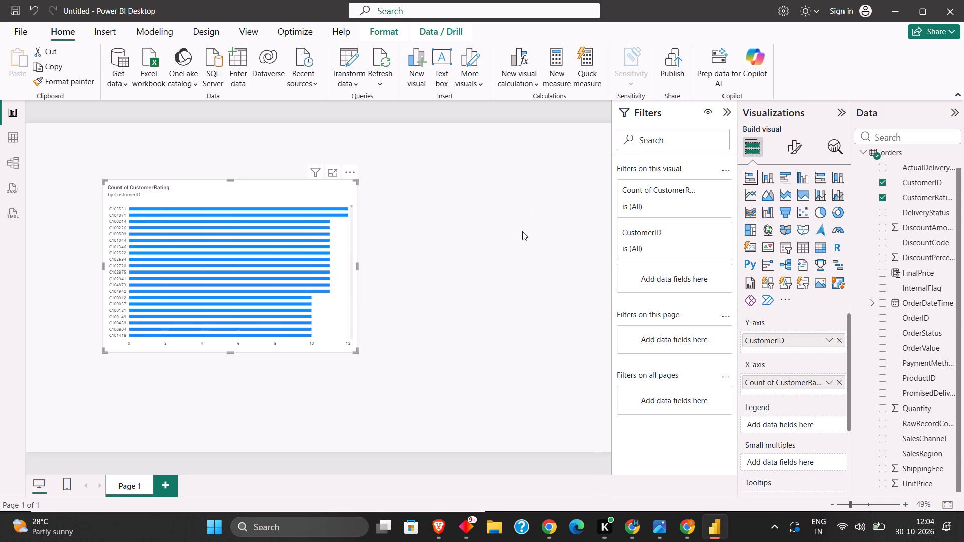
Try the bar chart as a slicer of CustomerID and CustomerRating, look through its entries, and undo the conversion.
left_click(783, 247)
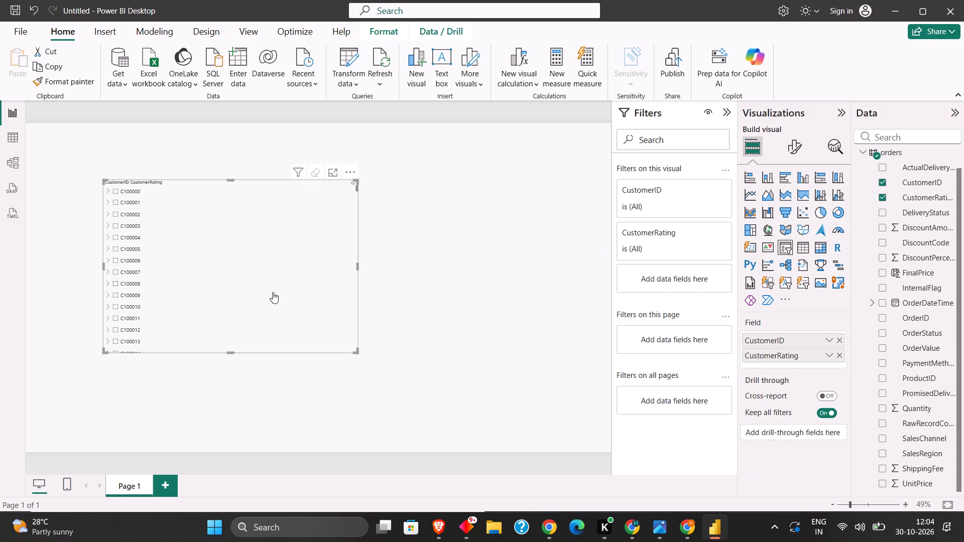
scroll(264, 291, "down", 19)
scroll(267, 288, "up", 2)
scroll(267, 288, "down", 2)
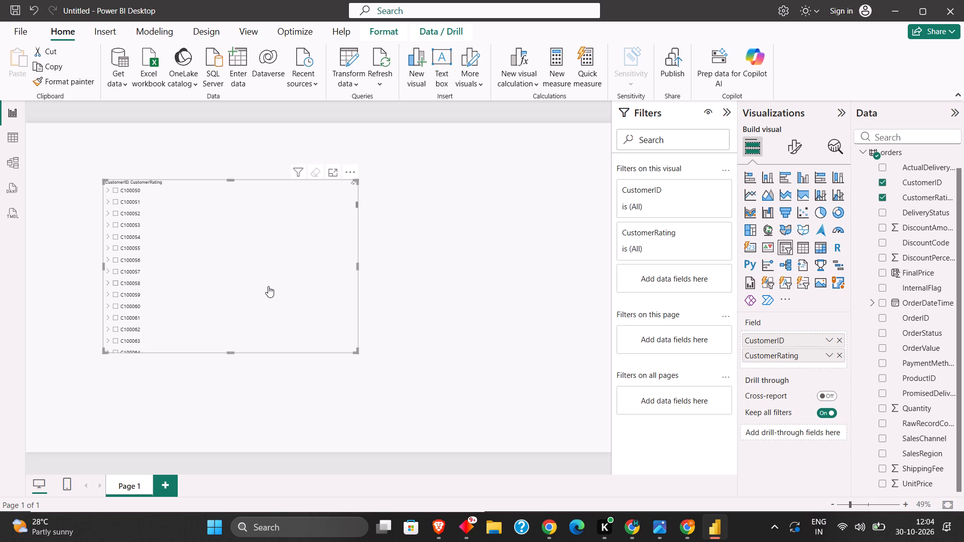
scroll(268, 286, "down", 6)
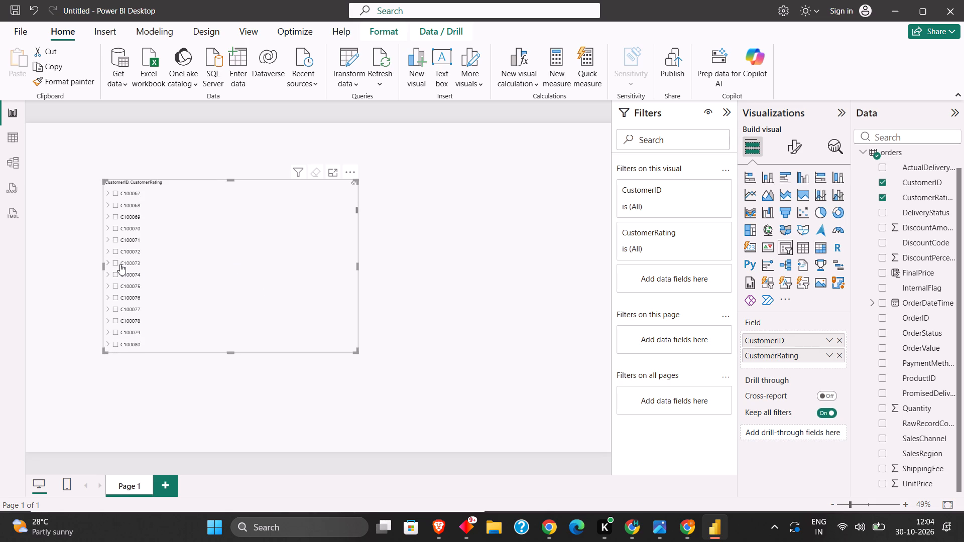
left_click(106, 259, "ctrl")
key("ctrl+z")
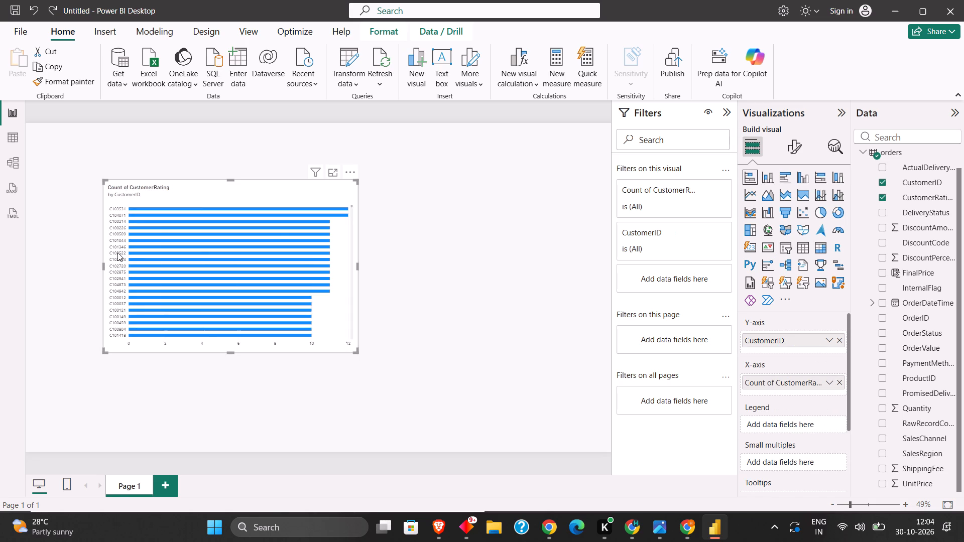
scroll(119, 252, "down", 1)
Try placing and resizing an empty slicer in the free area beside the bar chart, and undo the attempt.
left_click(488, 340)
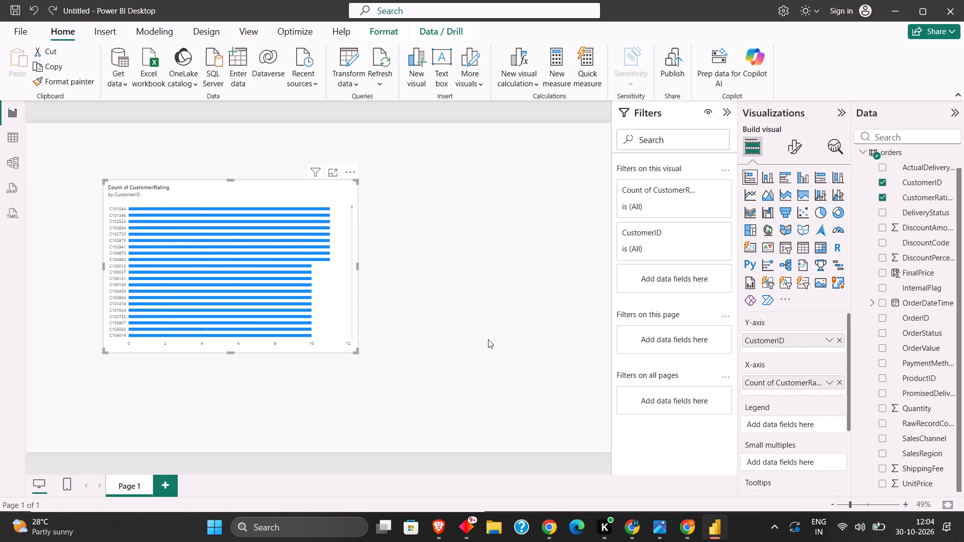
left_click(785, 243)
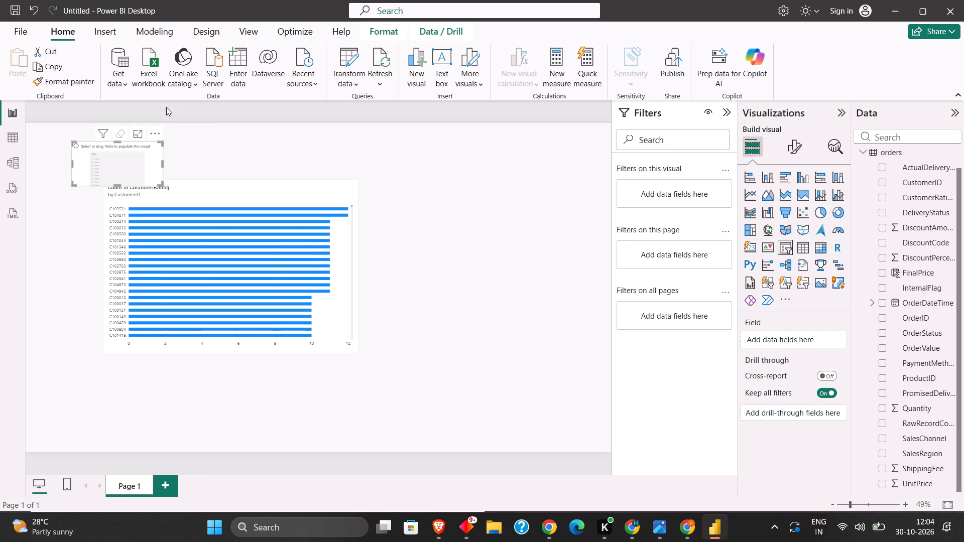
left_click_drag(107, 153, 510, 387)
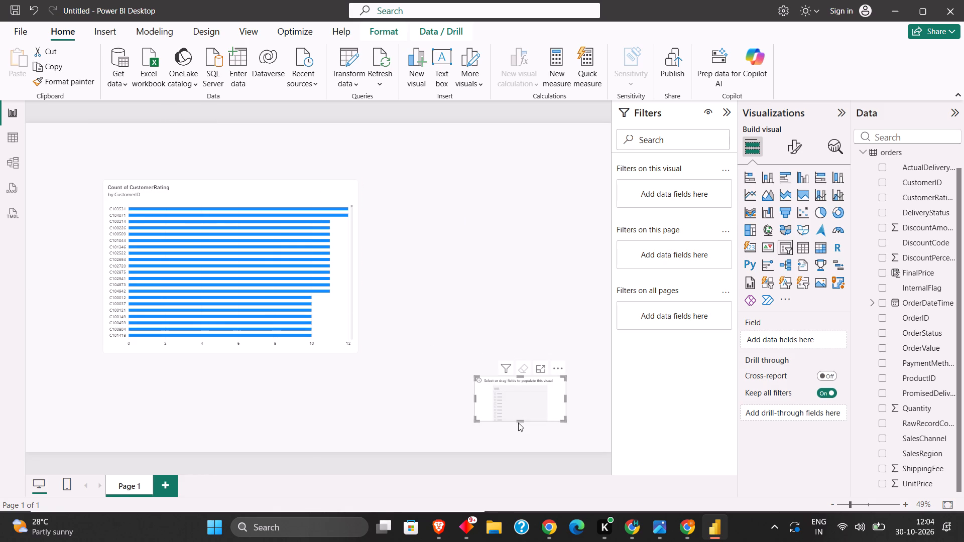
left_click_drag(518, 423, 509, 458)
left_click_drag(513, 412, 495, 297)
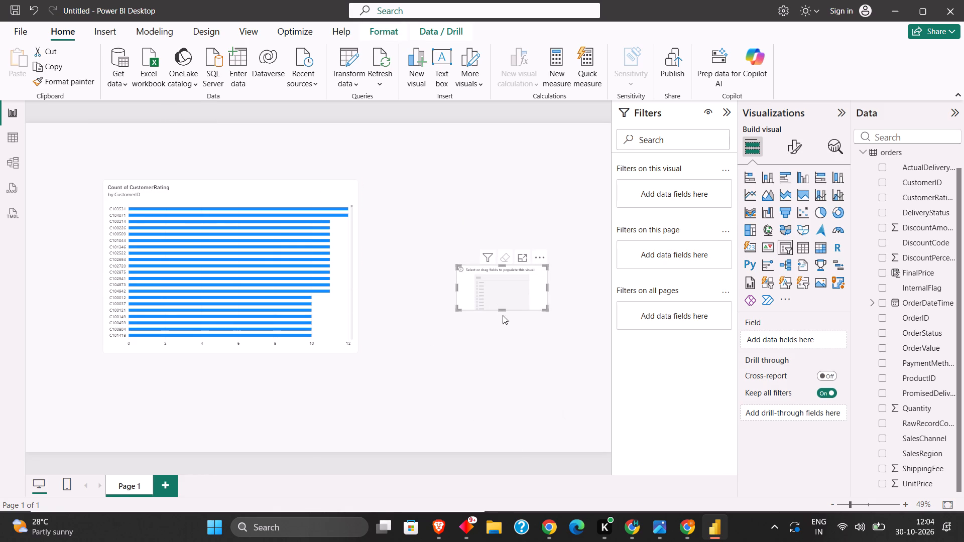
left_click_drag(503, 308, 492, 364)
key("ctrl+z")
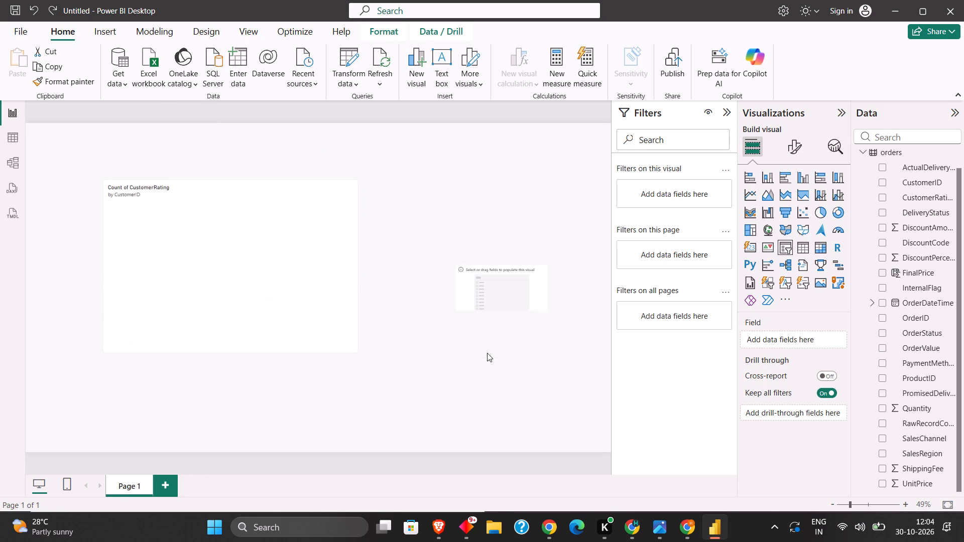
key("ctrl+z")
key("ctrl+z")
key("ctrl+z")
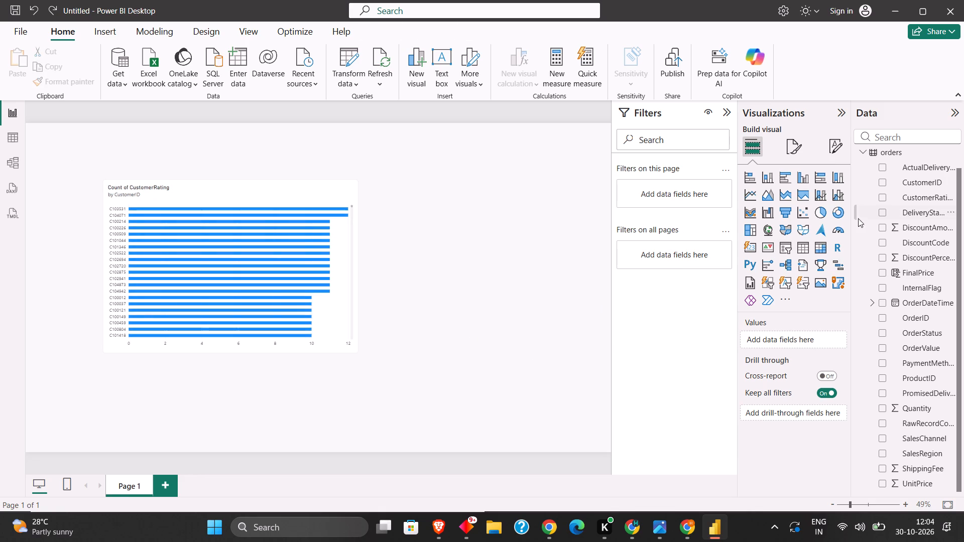
Insert an empty slicer and place it in the free area beside the bar chart.
left_click(789, 250)
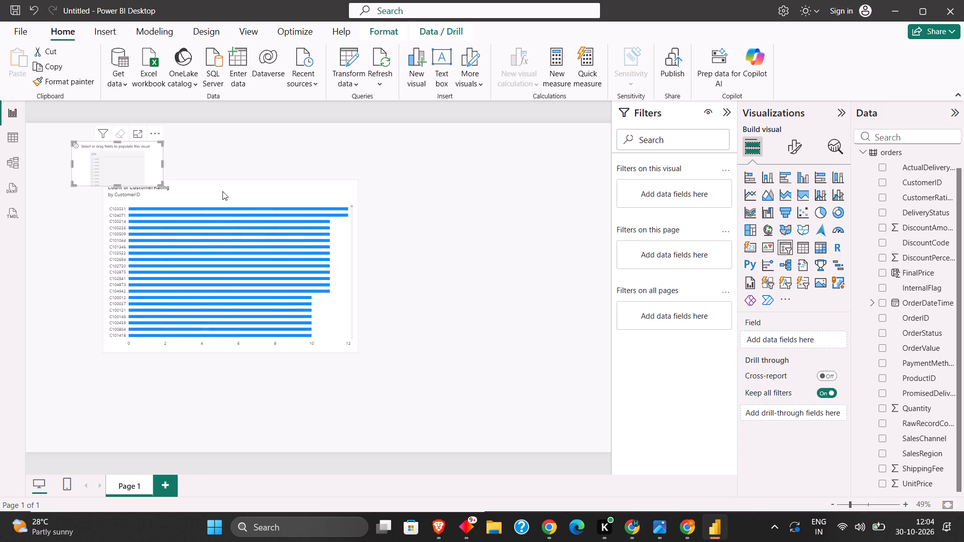
left_click_drag(145, 168, 504, 279)
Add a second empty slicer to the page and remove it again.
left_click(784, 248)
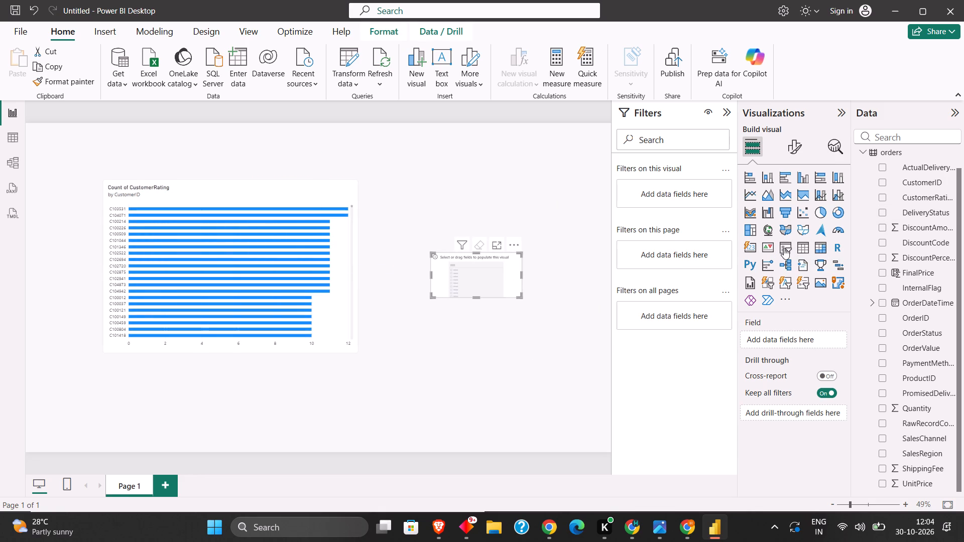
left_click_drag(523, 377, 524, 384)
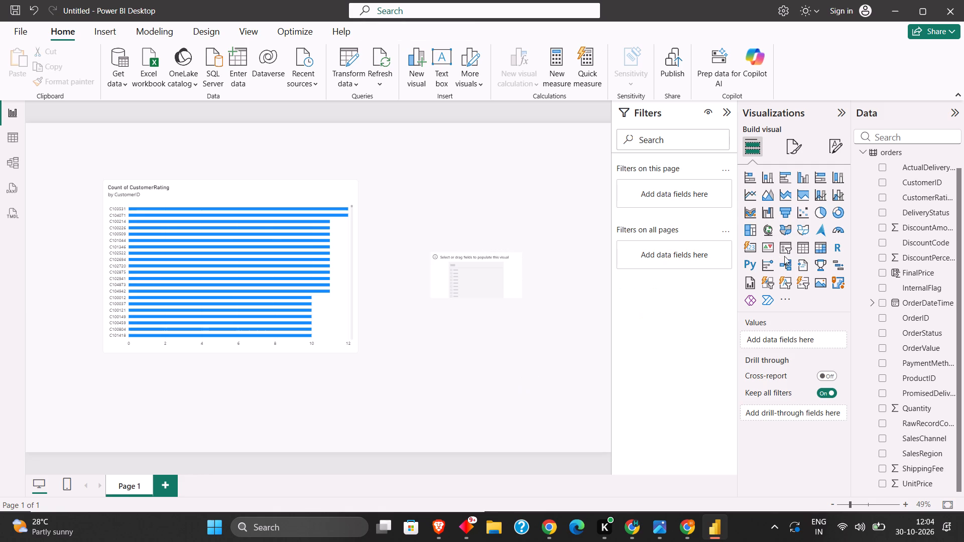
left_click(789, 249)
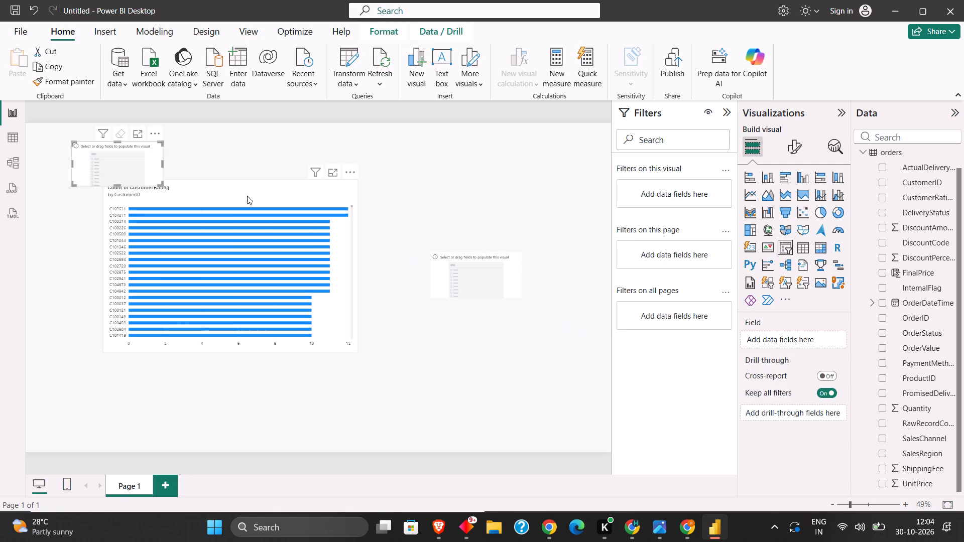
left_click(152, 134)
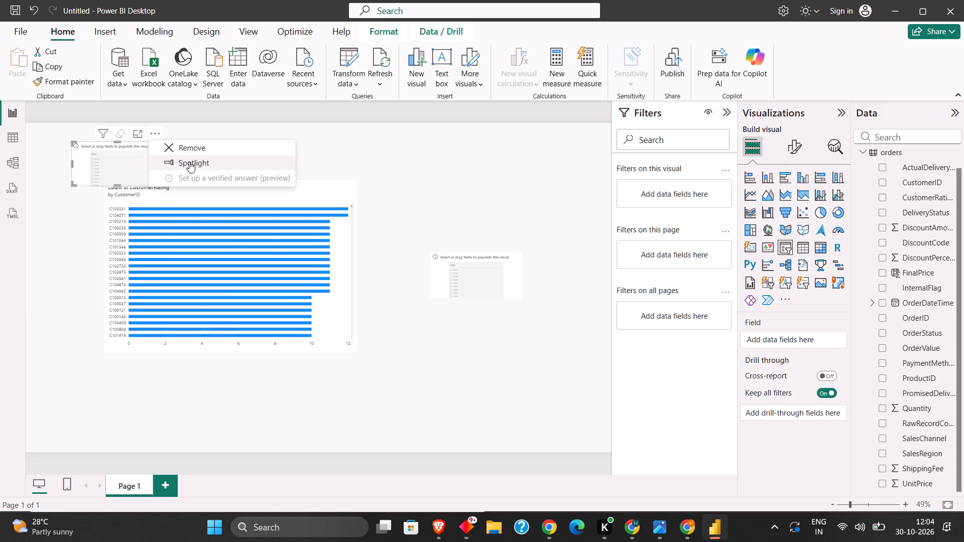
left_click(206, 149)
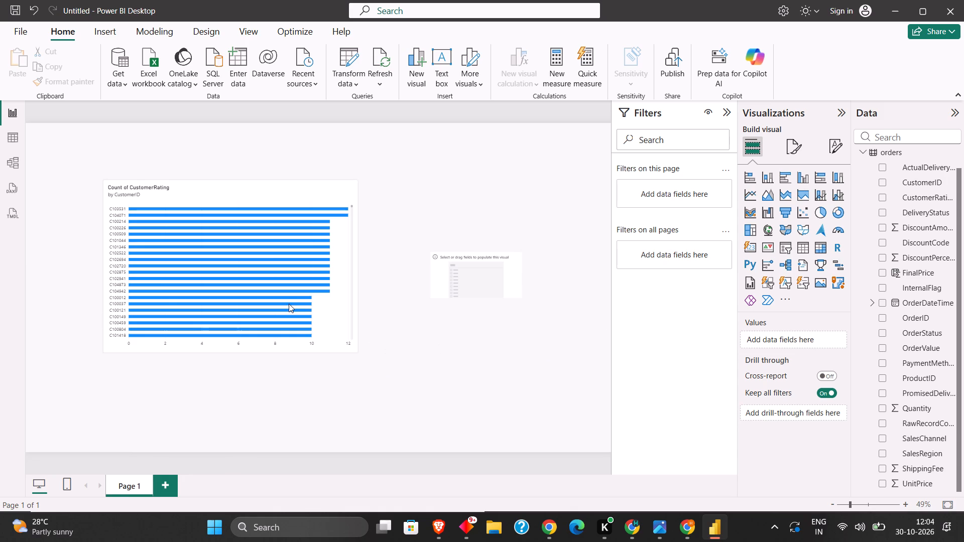
Move the bar chart into the page's upper-left corner and shrink it to a small tile.
left_click_drag(289, 304, 208, 239)
left_click_drag(219, 300, 217, 315)
left_click_drag(181, 268, 181, 245)
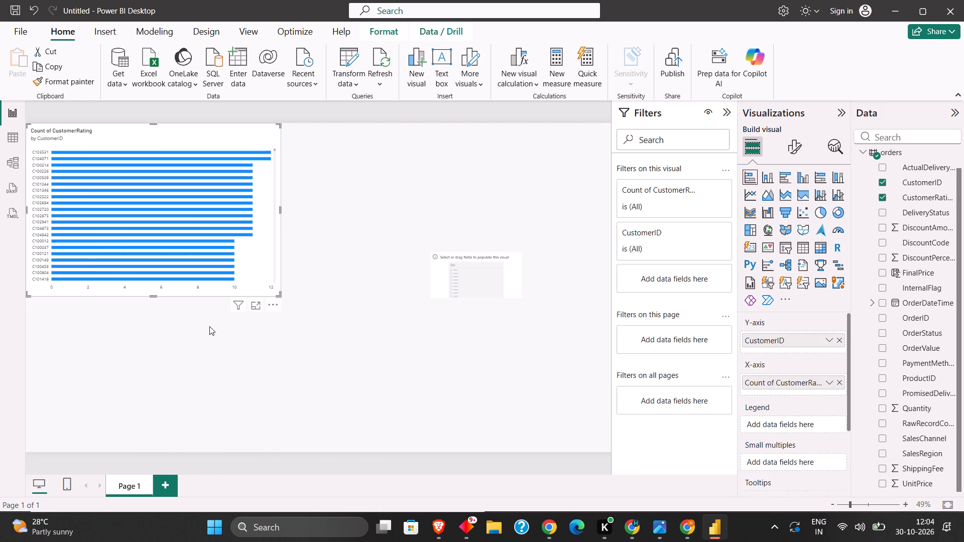
left_click(209, 326)
left_click(246, 296)
left_click(256, 284)
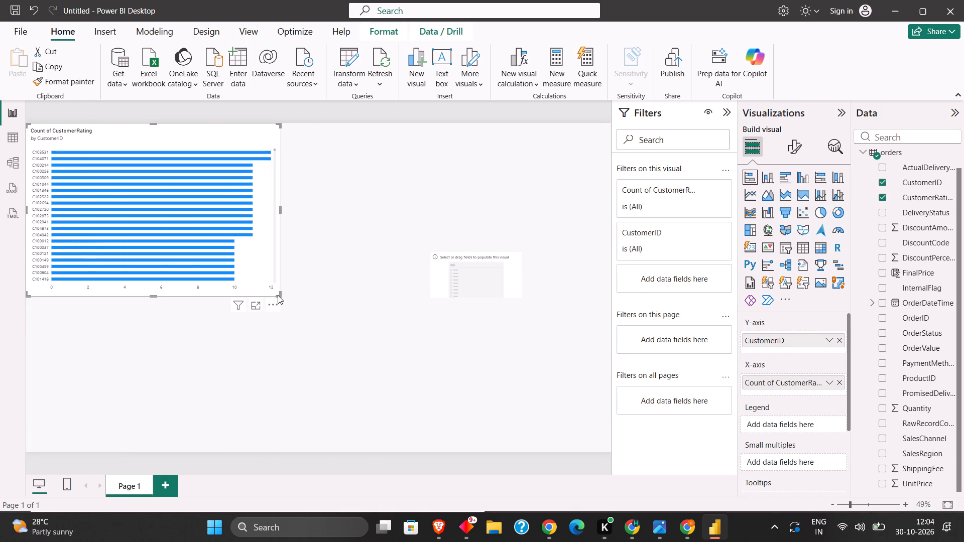
left_click_drag(280, 295, 202, 259)
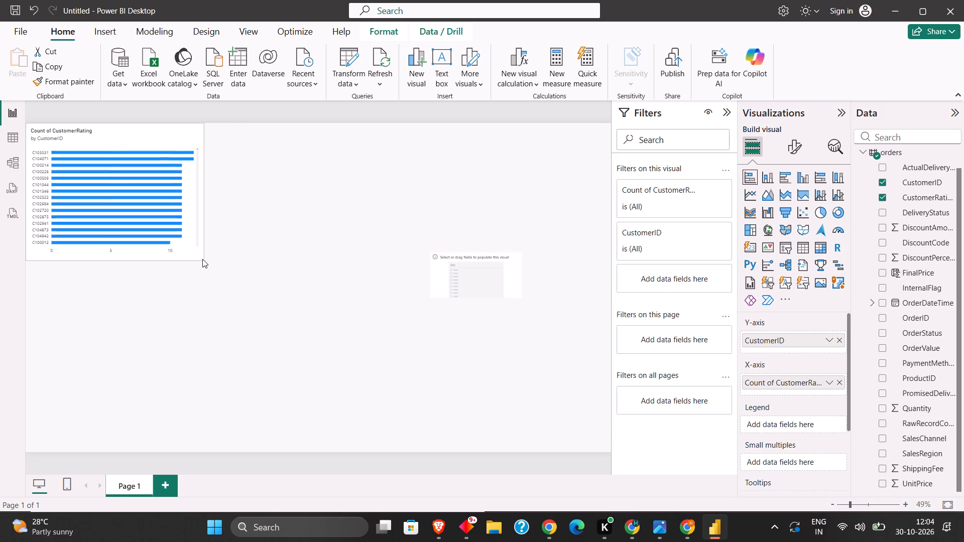
left_click_drag(202, 259, 164, 244)
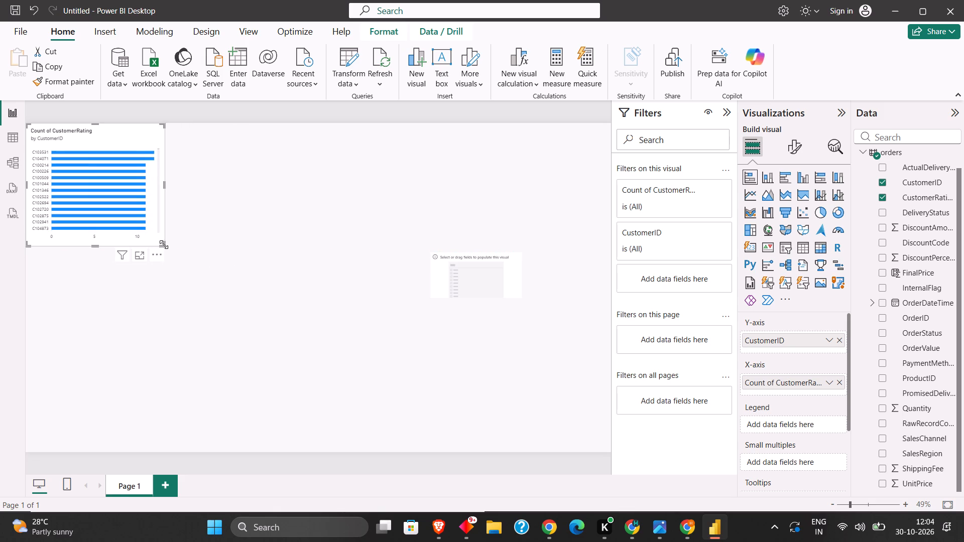
left_click(468, 385)
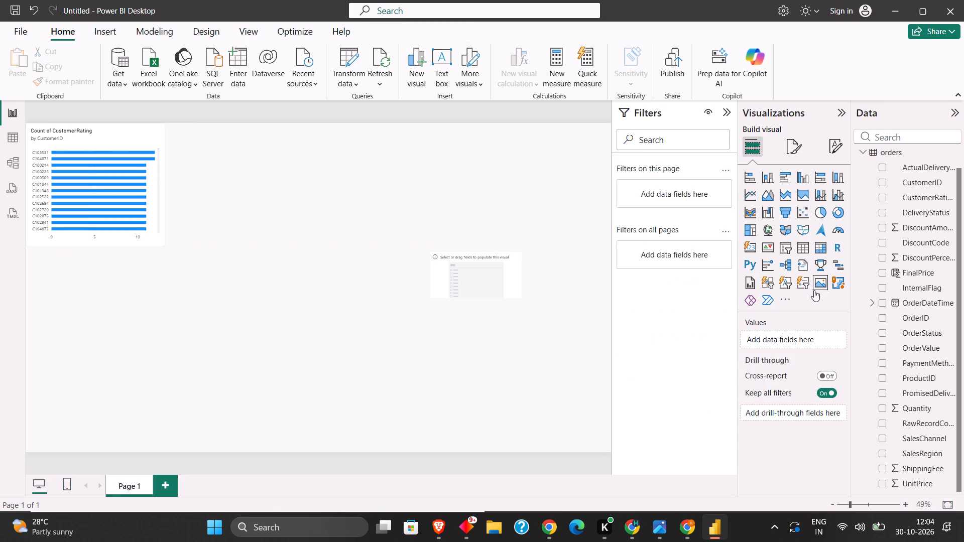
Move the empty slicer into the page's lower-left corner and make it narrower.
left_click_drag(461, 277, 432, 292)
left_click_drag(432, 292, 34, 442)
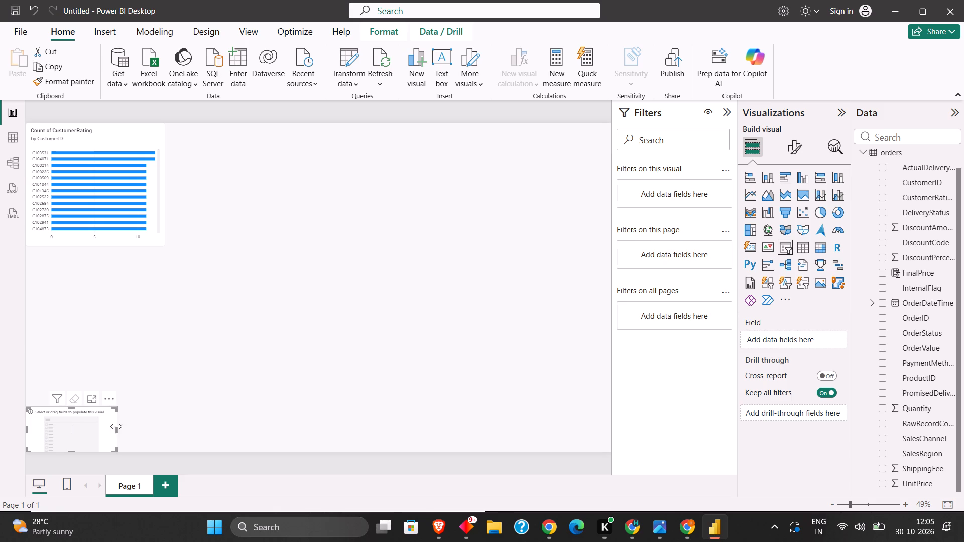
left_click_drag(116, 429, 73, 432)
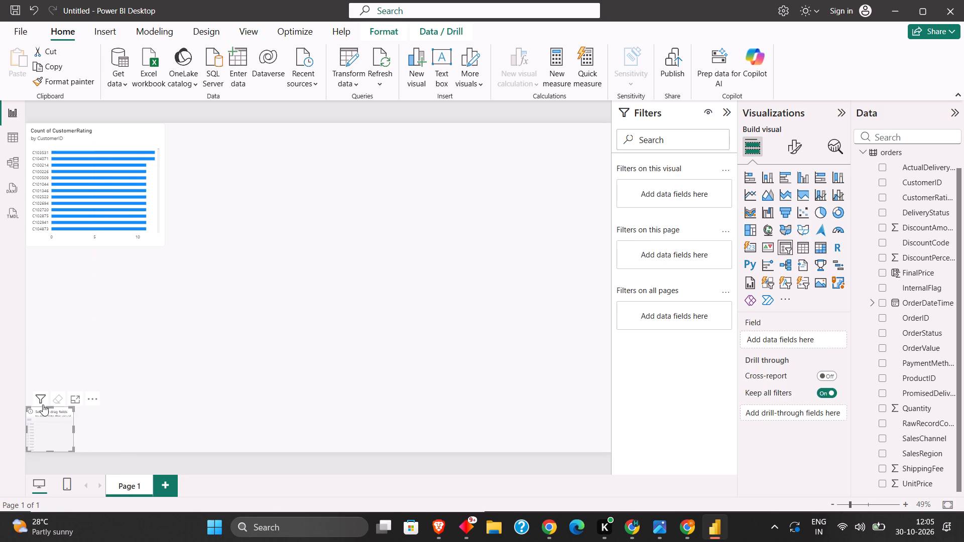
left_click(251, 434)
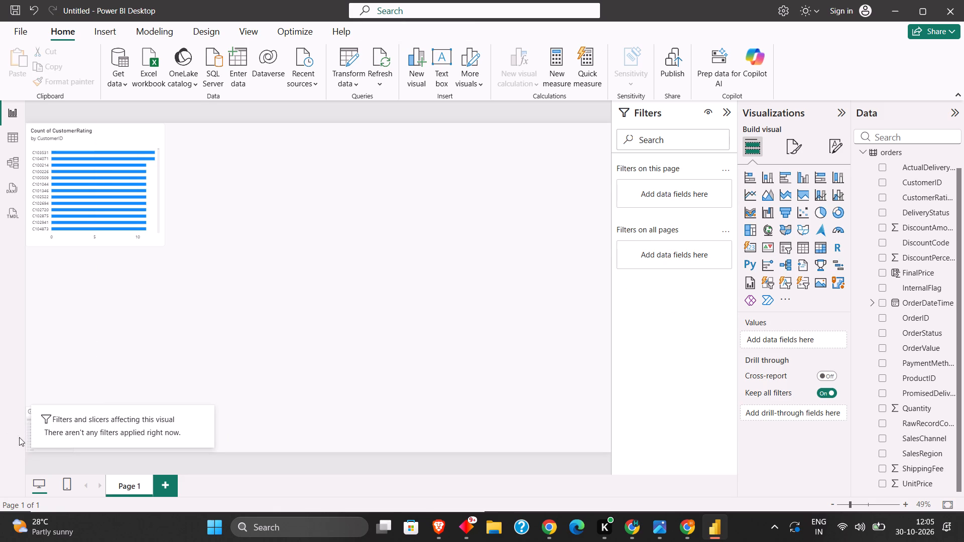
left_click(339, 391)
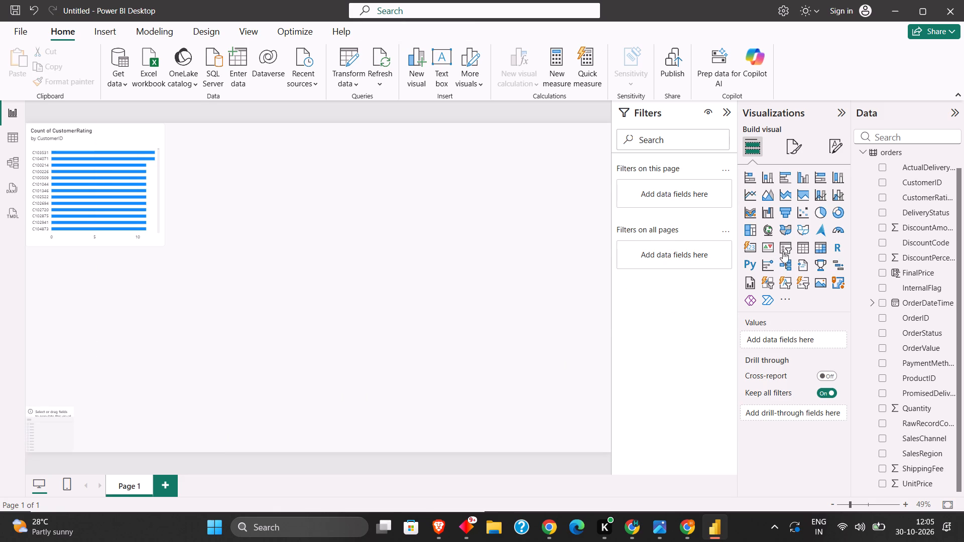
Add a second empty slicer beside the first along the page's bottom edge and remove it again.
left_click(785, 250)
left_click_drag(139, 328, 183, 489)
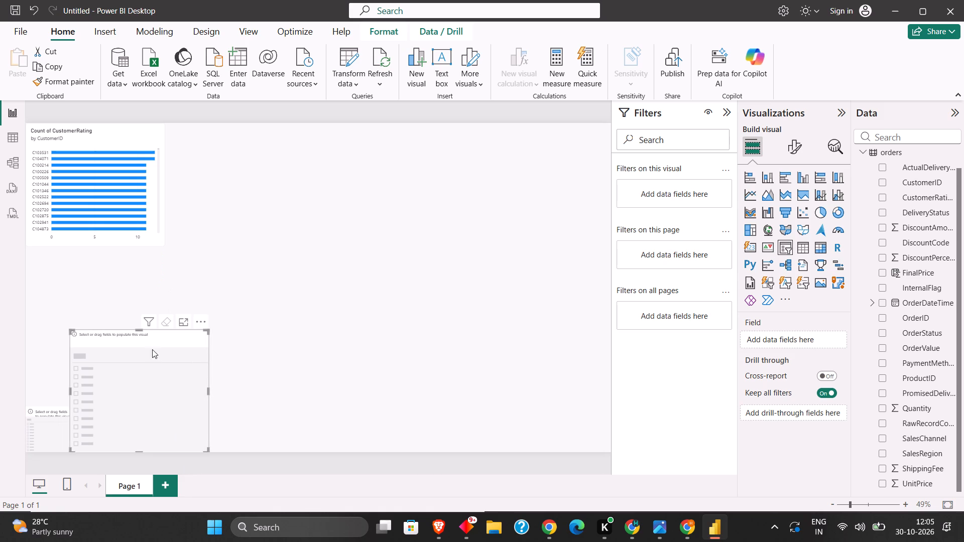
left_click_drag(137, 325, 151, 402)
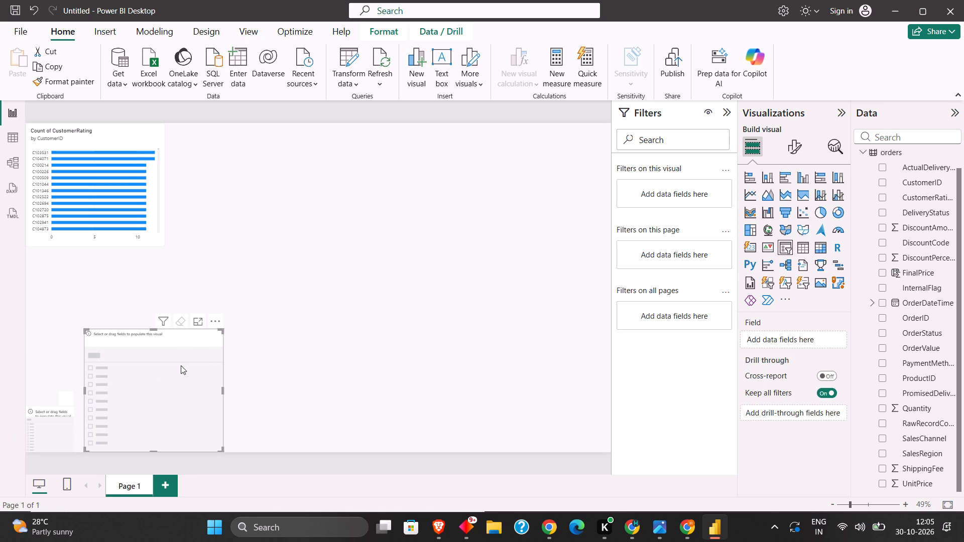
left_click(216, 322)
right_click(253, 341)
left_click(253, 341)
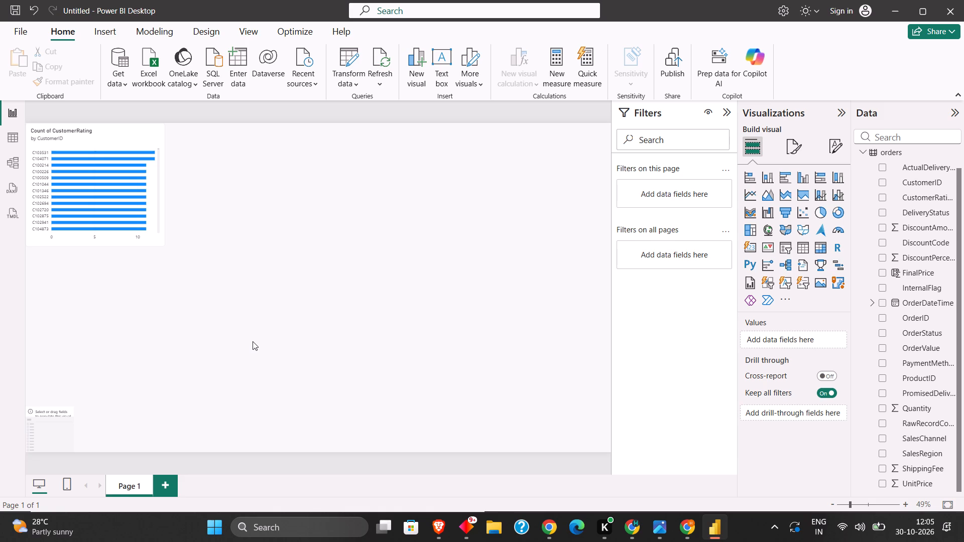
Enlarge the empty slicer to about the bar chart's width and place it in the page's lower-left corner below the chart.
left_click(51, 430)
left_click_drag(51, 406, 77, 347)
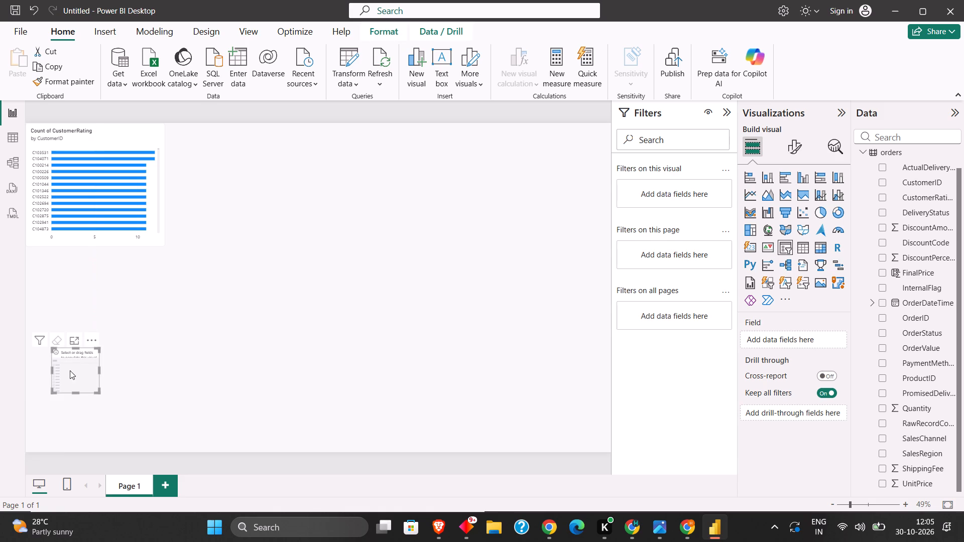
left_click_drag(75, 390, 86, 372)
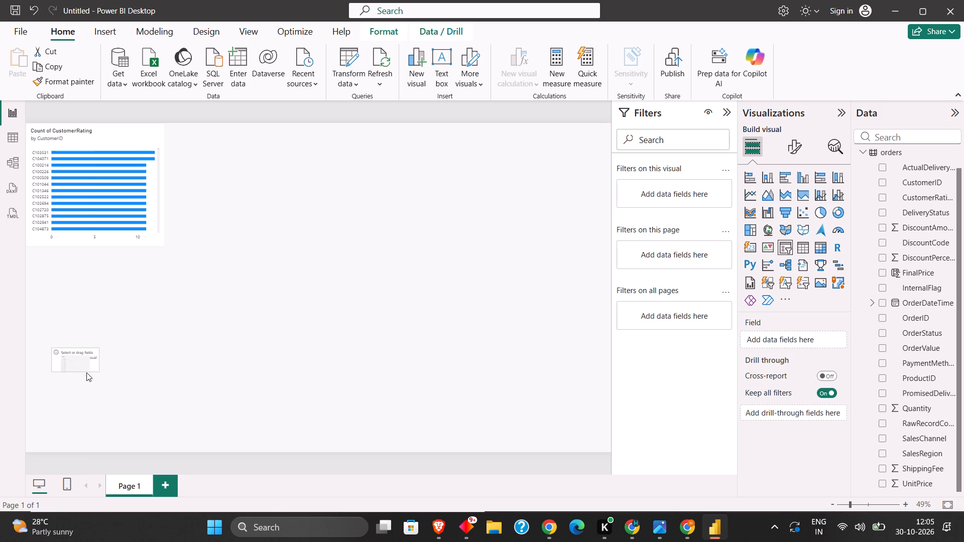
left_click_drag(86, 372, 97, 456)
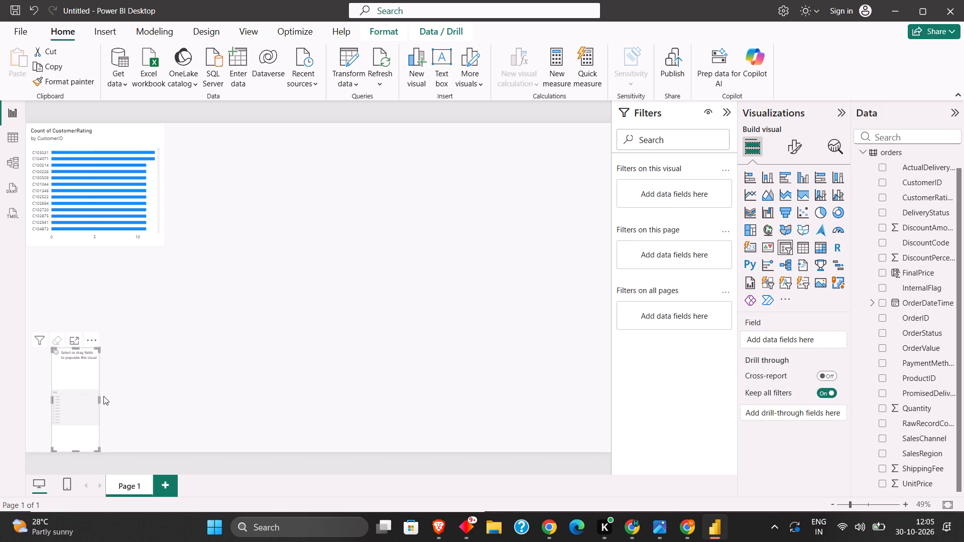
left_click_drag(99, 402, 187, 404)
left_click_drag(146, 401, 109, 406)
left_click(291, 372)
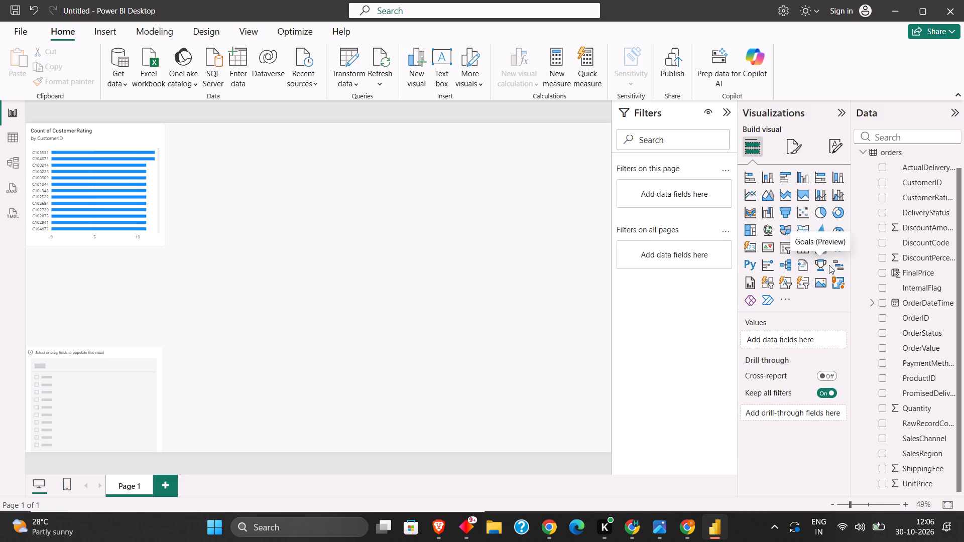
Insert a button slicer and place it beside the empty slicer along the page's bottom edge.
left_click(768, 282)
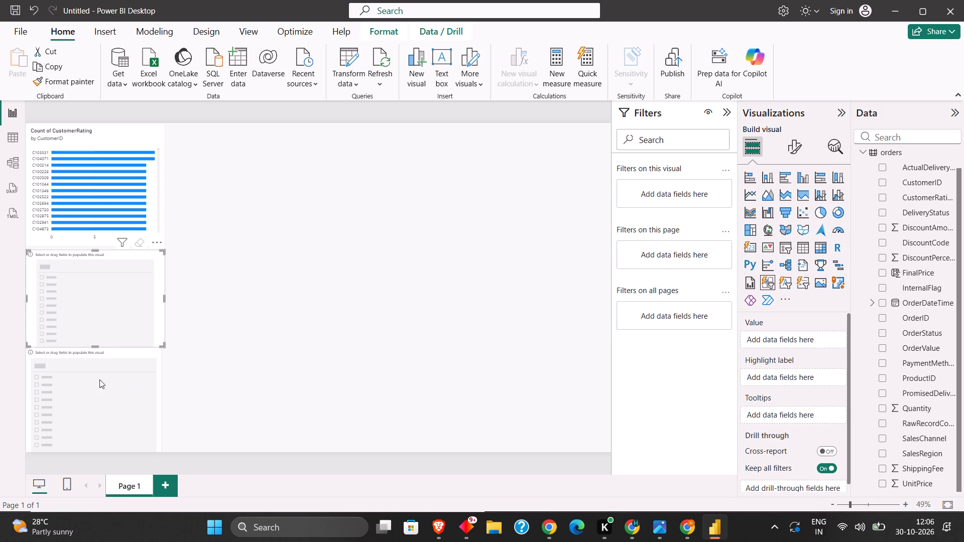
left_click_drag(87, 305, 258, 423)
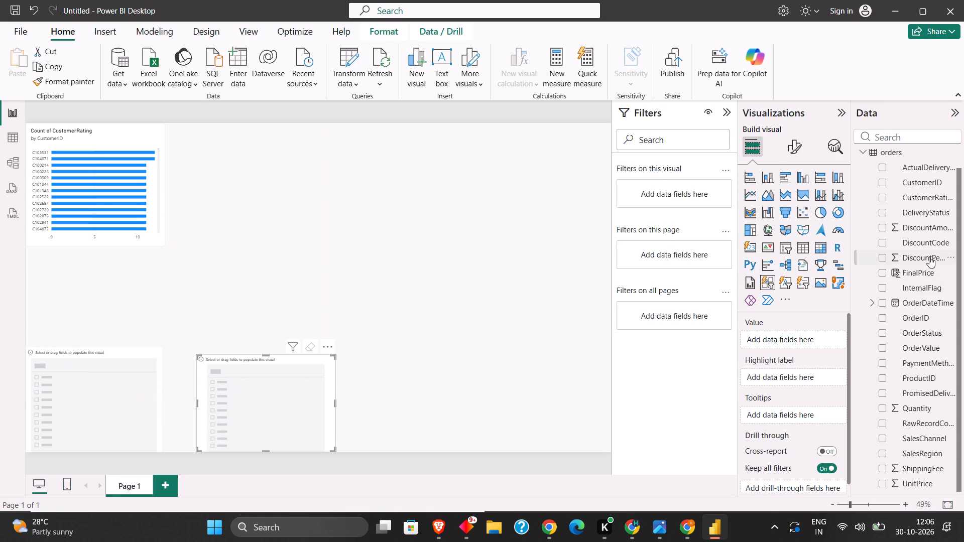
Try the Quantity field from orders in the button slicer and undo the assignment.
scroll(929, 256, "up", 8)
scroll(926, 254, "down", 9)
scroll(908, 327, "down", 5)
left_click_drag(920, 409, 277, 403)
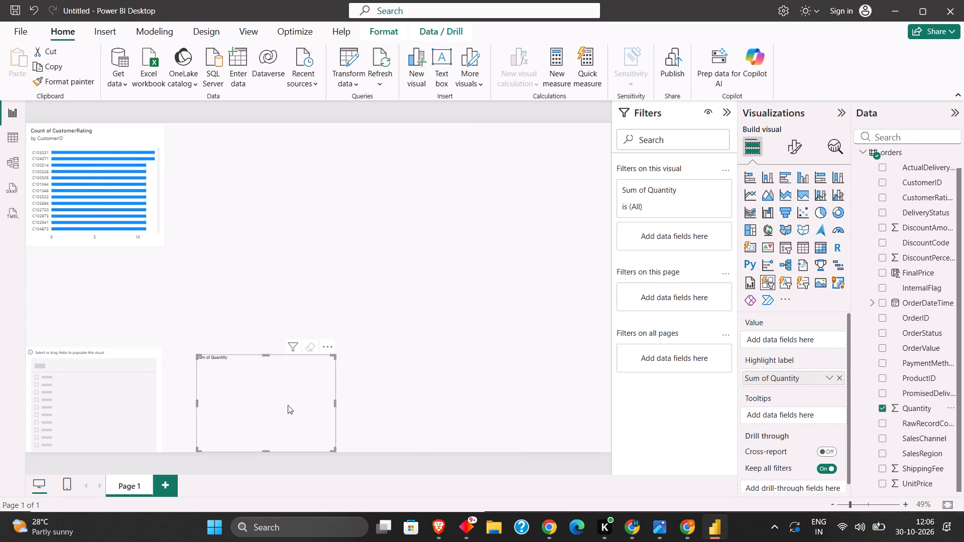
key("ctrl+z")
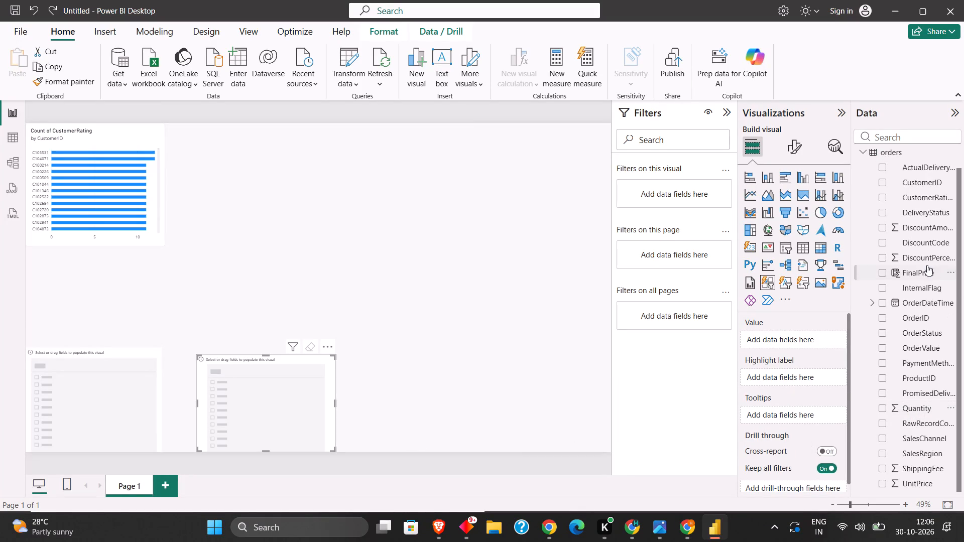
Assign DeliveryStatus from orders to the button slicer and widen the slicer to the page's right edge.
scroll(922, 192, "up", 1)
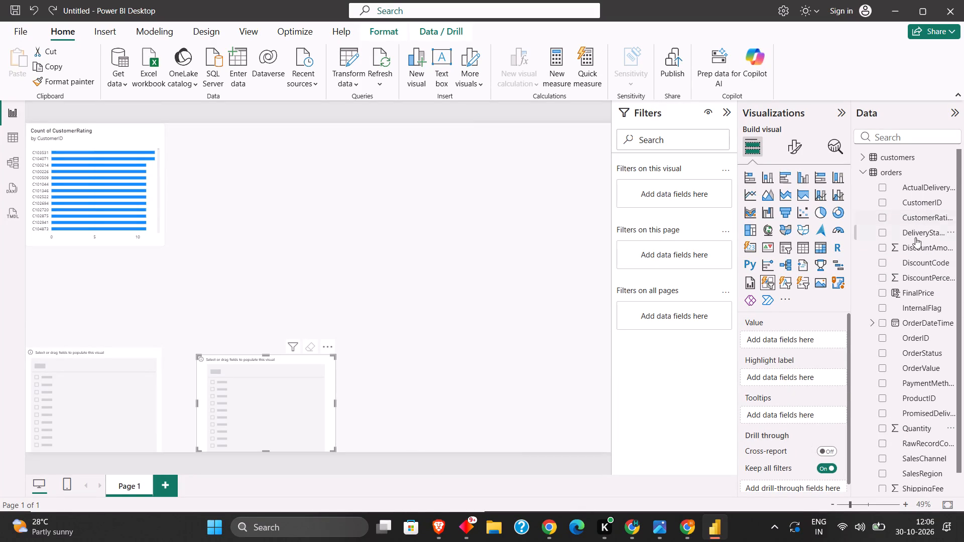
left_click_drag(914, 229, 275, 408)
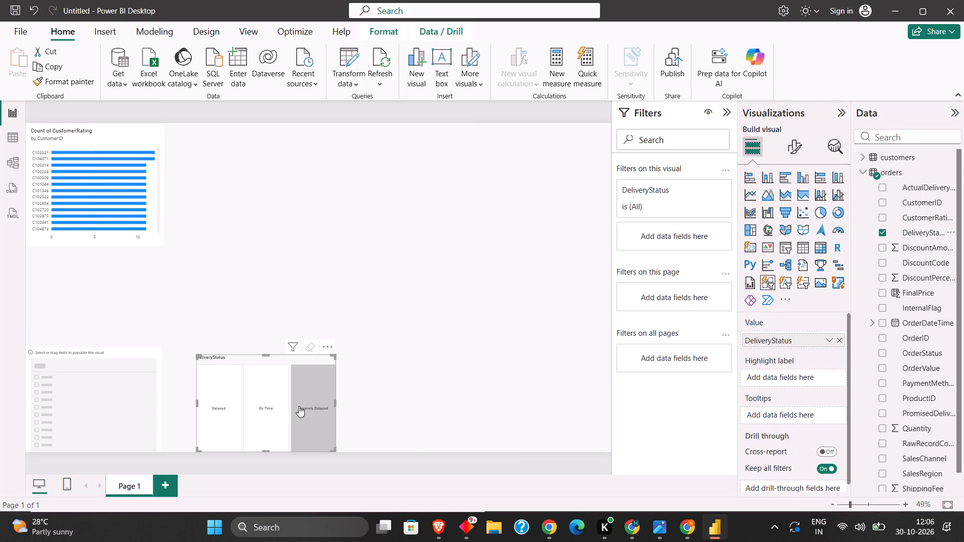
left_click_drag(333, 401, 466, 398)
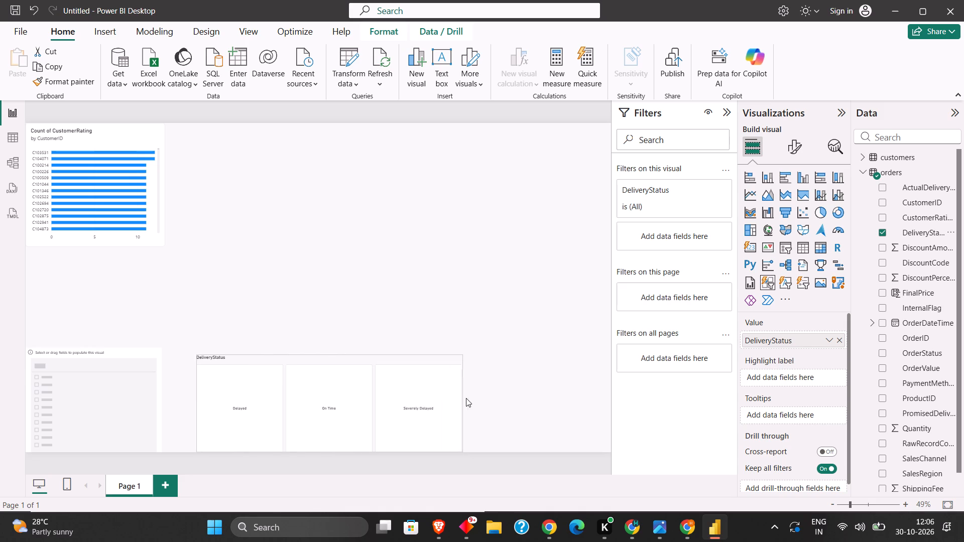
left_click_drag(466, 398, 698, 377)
Test the button slicer on the bar chart with On Time, Delayed and Severely Delayed in turn.
left_click(434, 411)
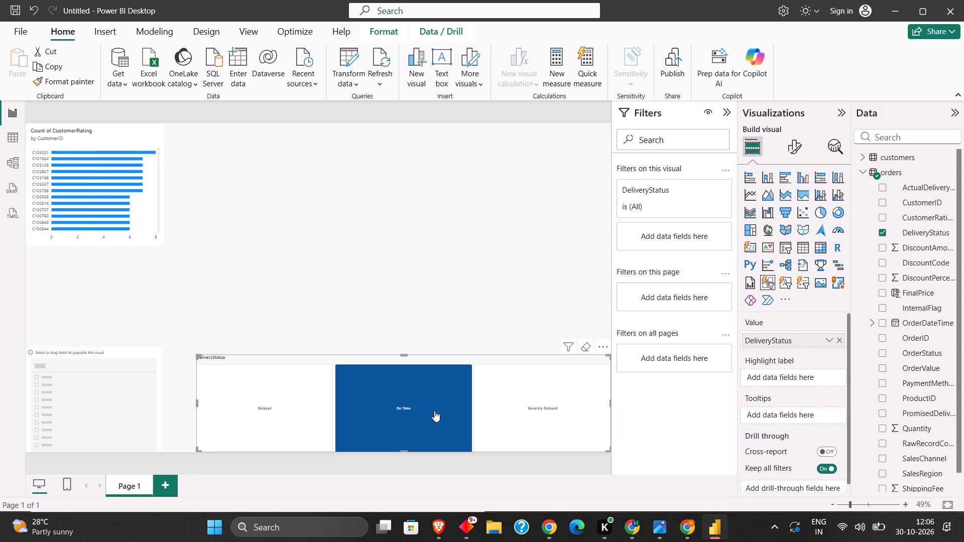
left_click(294, 423)
left_click(522, 408)
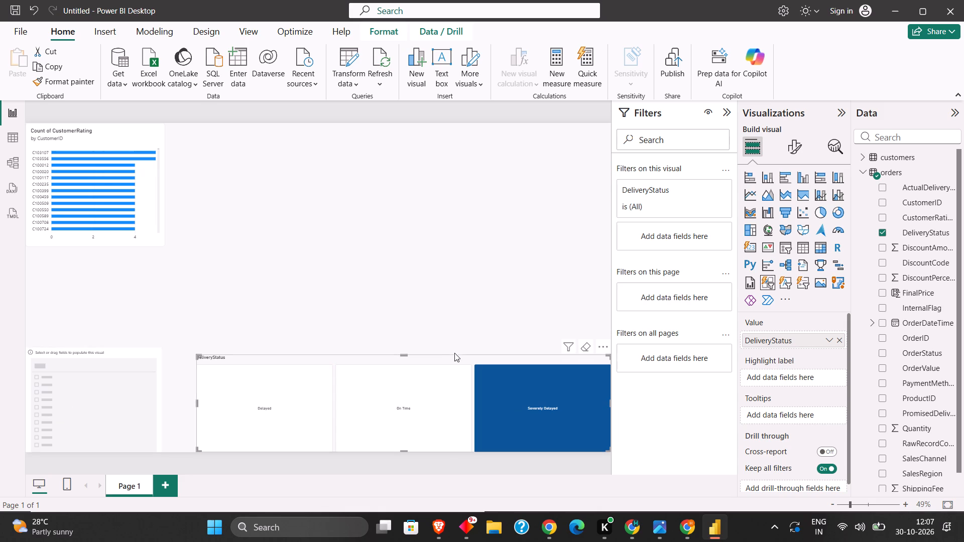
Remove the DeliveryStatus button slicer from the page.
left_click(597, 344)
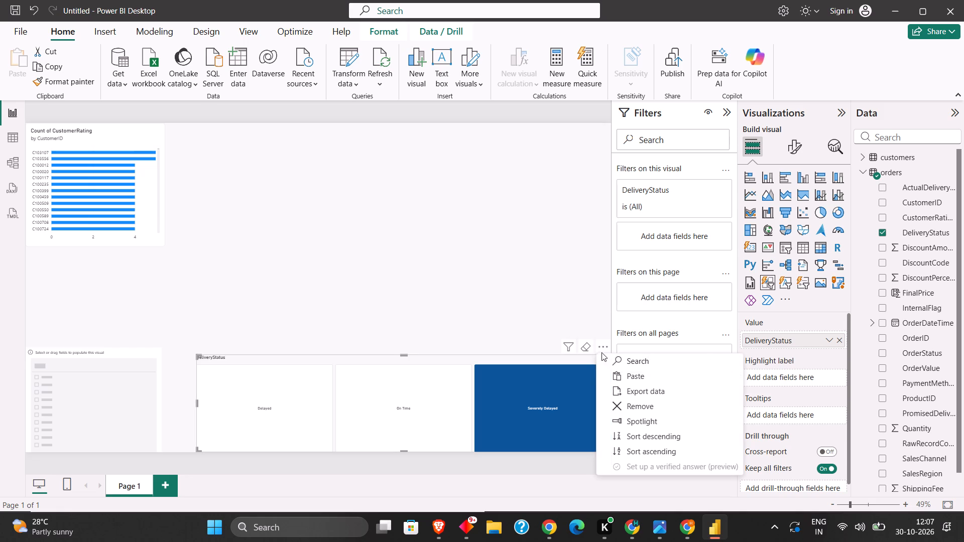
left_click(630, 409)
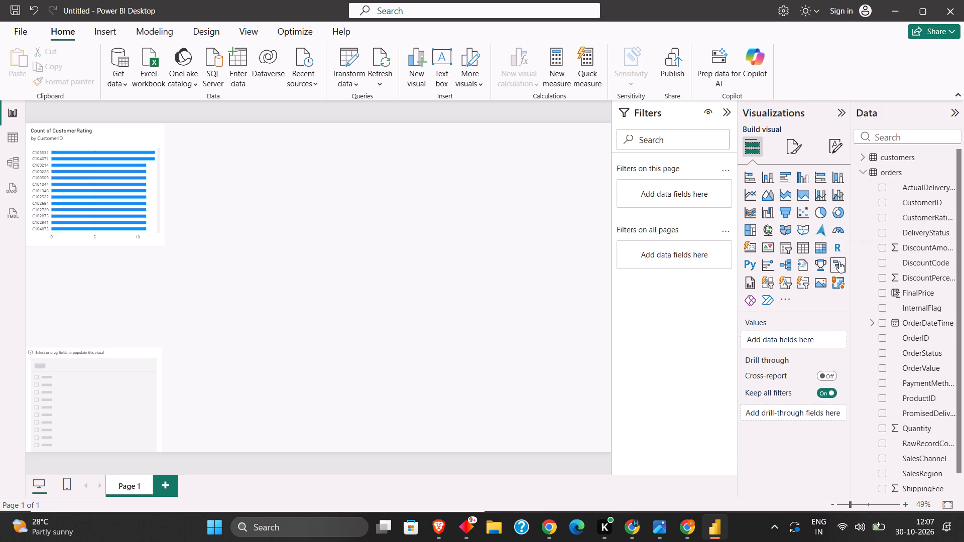
Insert an empty pie chart and place it near the middle of the page.
scroll(821, 198, "up", 1)
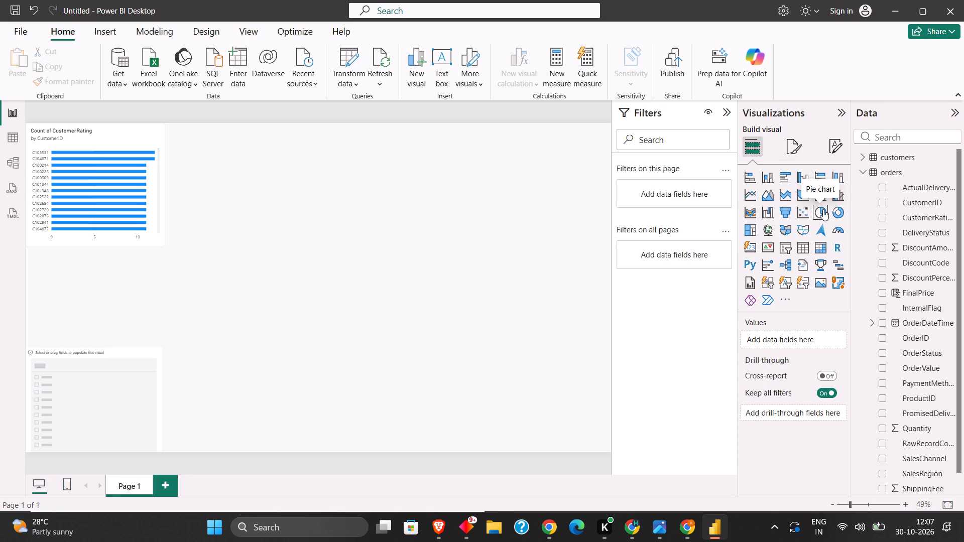
left_click(823, 209)
left_click_drag(96, 311, 97, 311)
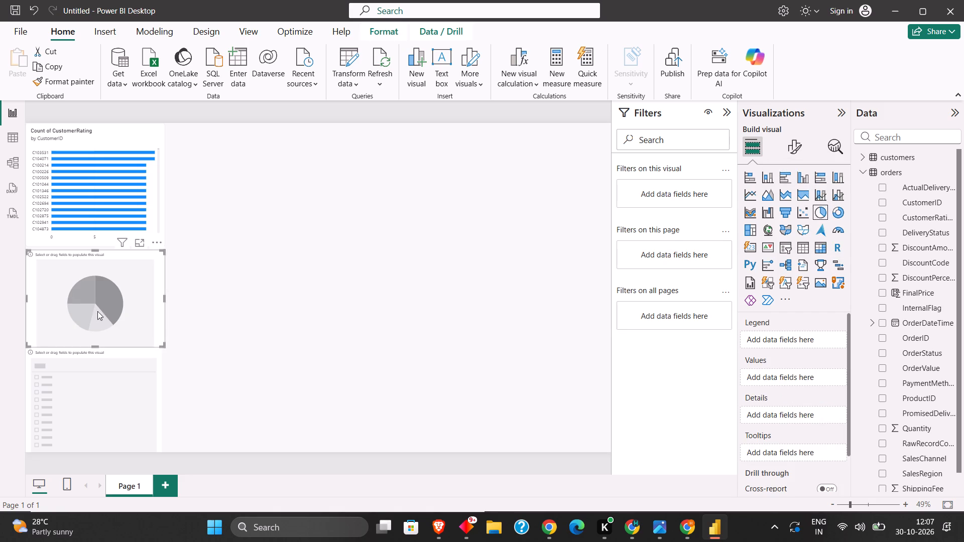
left_click_drag(97, 311, 354, 296)
Widen the data field list enough to fit the full field names.
scroll(348, 318, "up", 7)
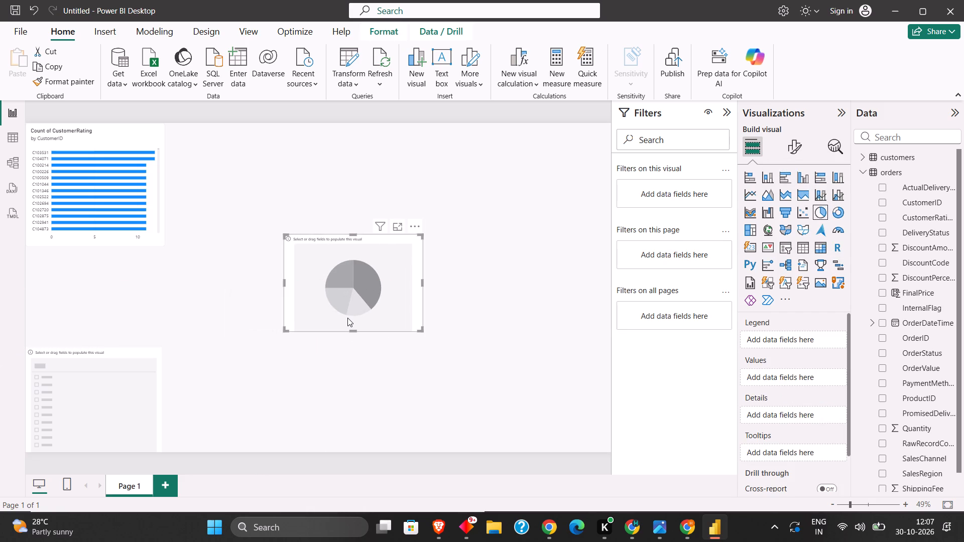
scroll(347, 318, "up", 1)
left_click_drag(852, 308, 719, 341)
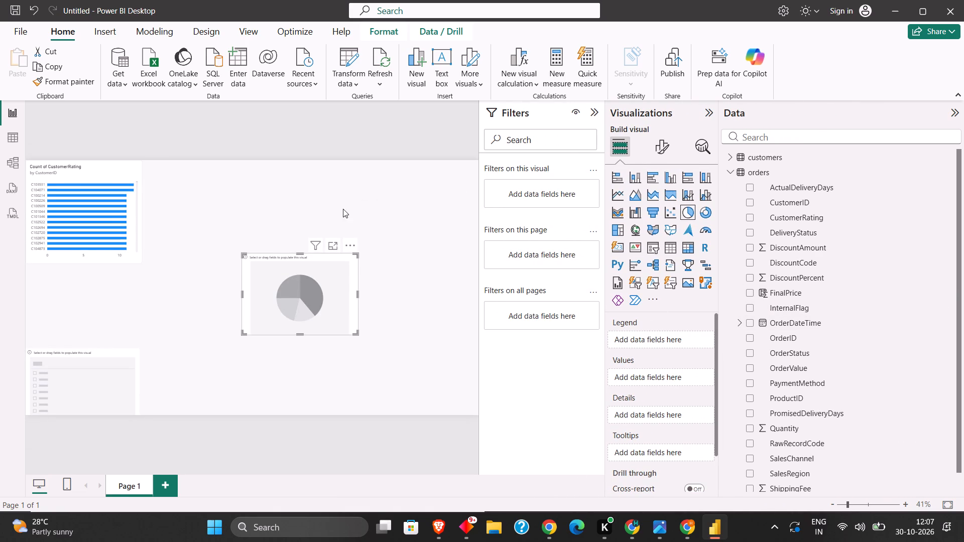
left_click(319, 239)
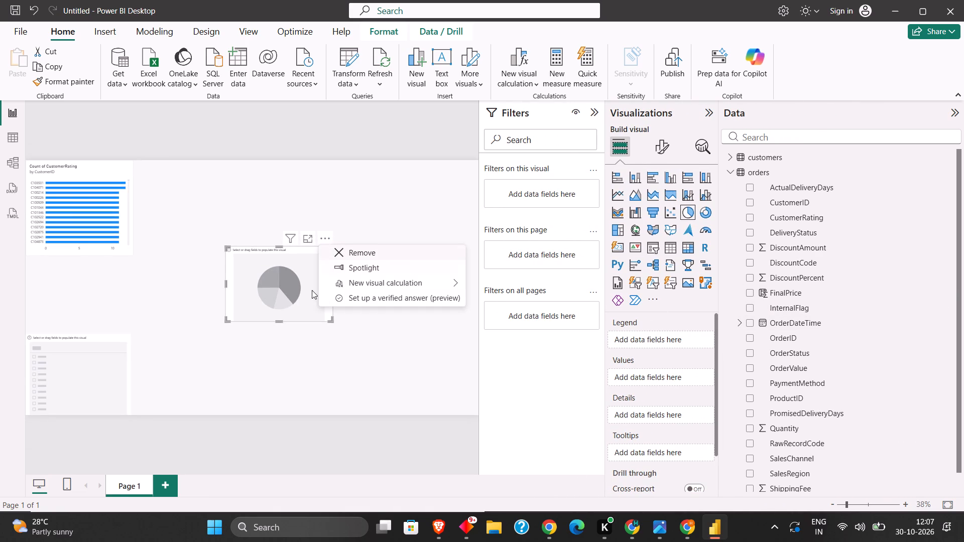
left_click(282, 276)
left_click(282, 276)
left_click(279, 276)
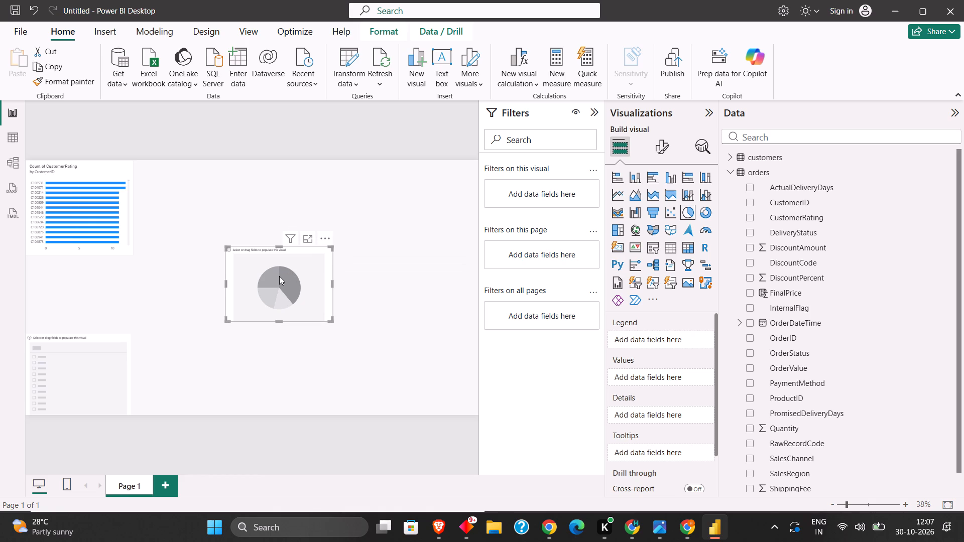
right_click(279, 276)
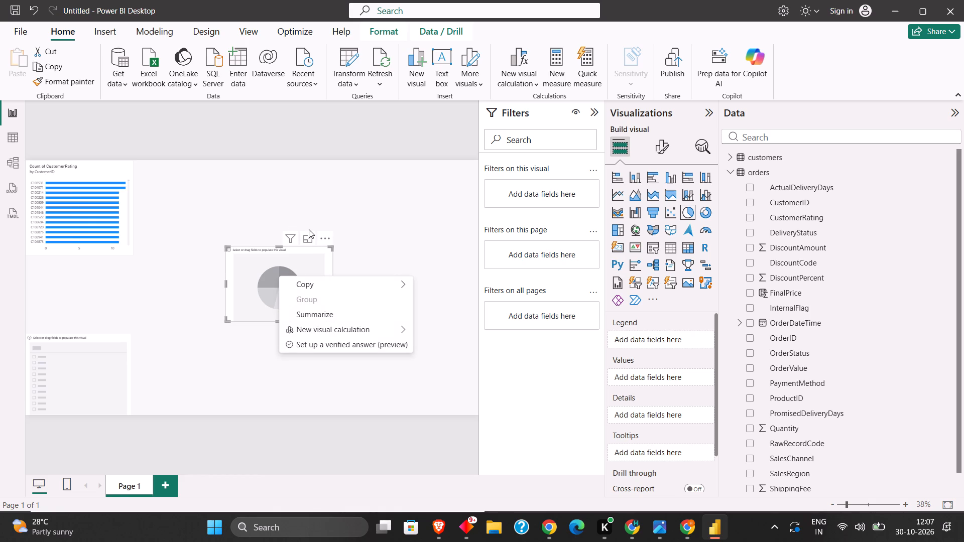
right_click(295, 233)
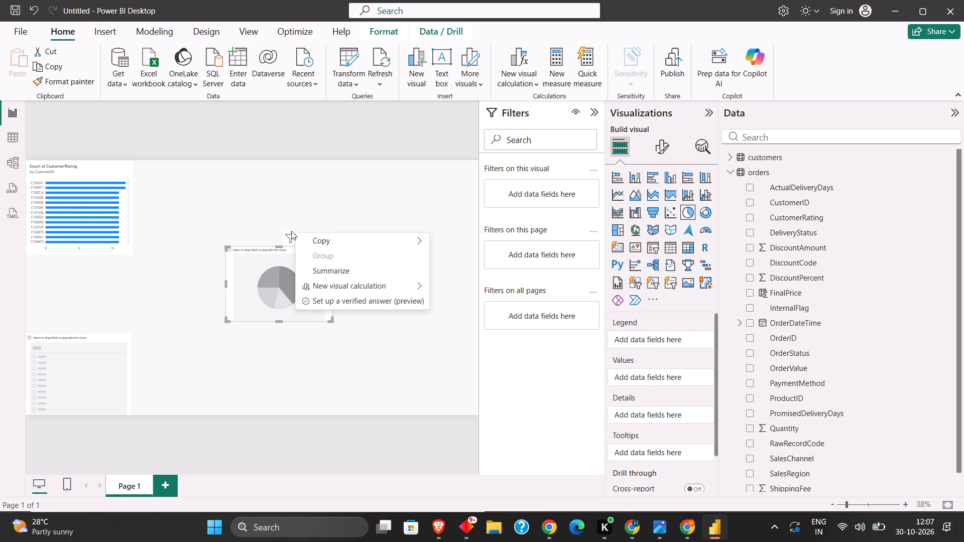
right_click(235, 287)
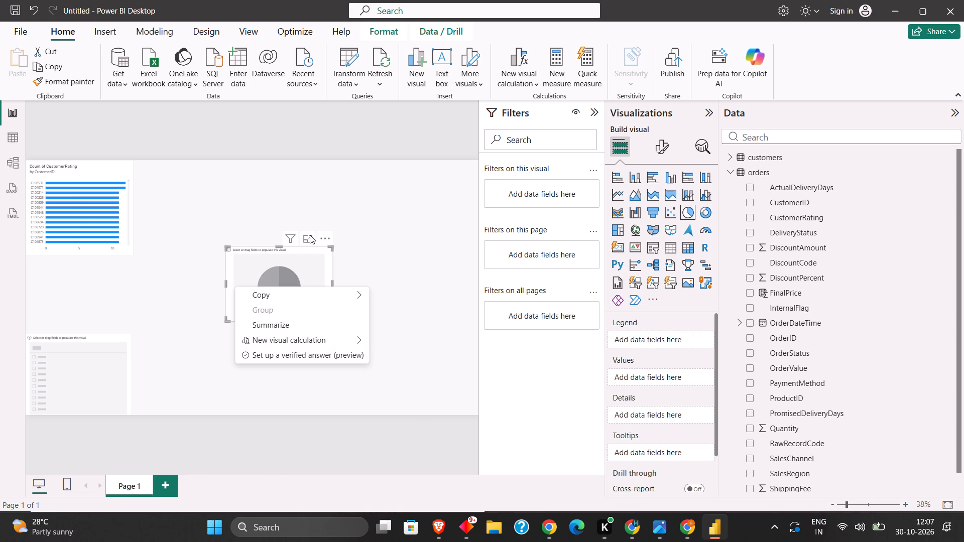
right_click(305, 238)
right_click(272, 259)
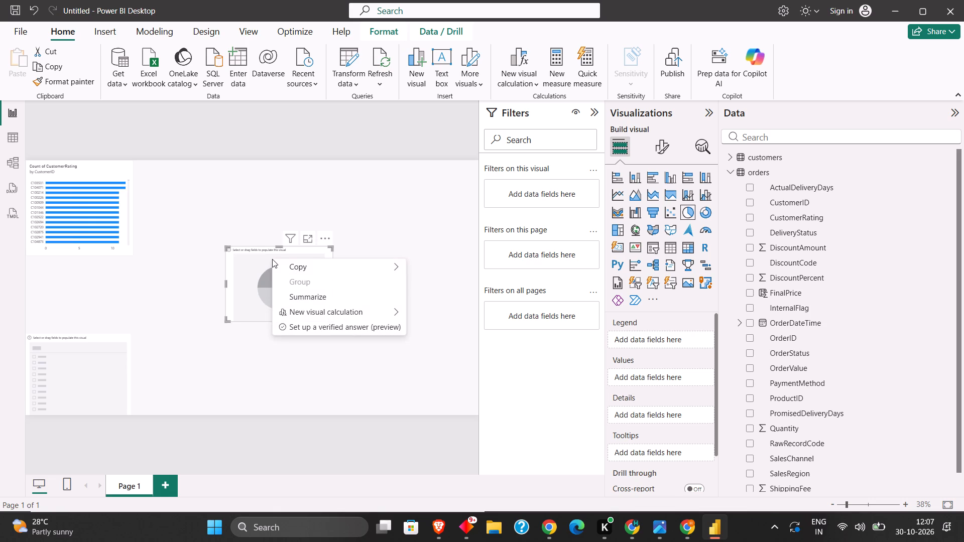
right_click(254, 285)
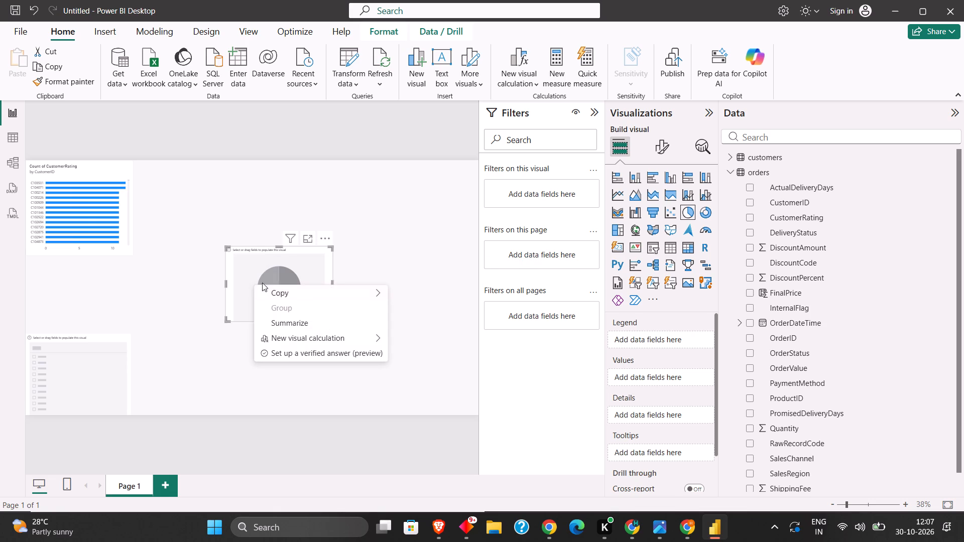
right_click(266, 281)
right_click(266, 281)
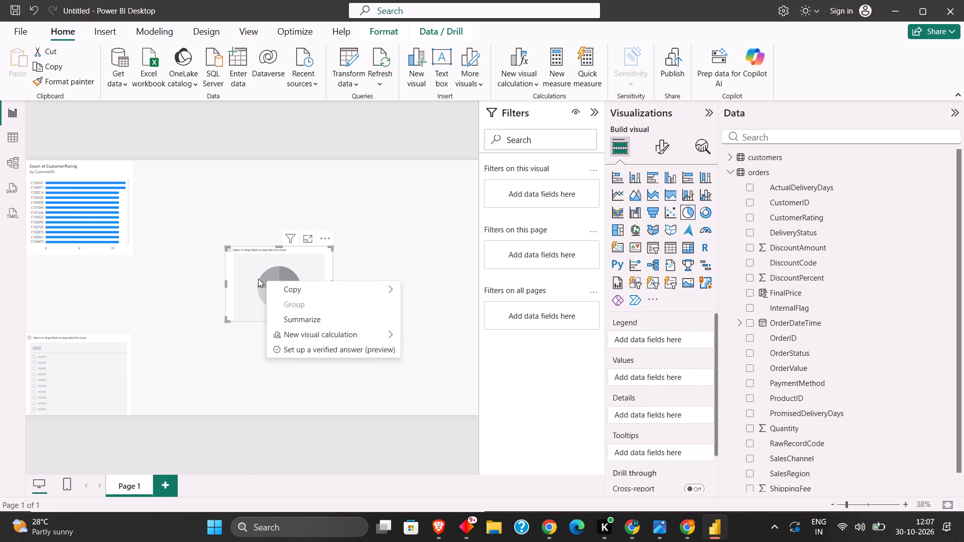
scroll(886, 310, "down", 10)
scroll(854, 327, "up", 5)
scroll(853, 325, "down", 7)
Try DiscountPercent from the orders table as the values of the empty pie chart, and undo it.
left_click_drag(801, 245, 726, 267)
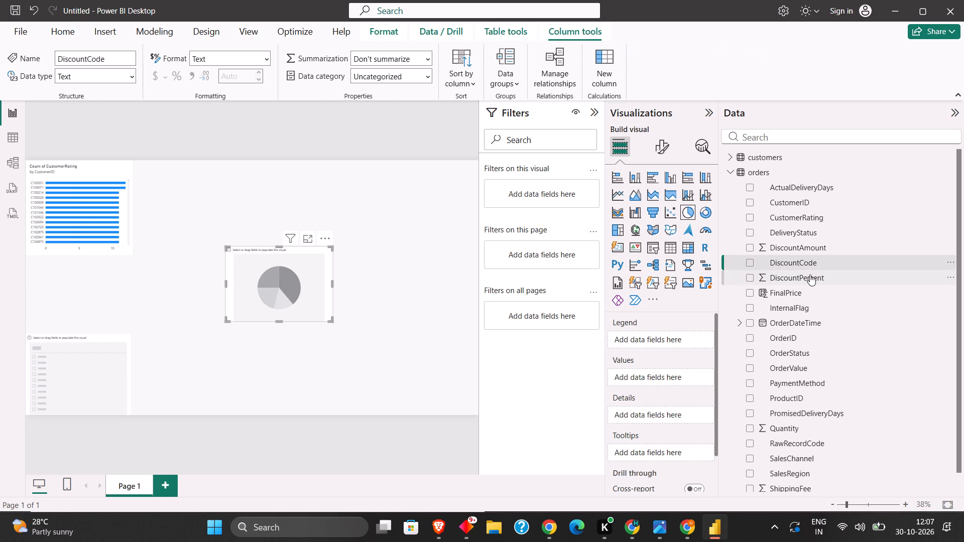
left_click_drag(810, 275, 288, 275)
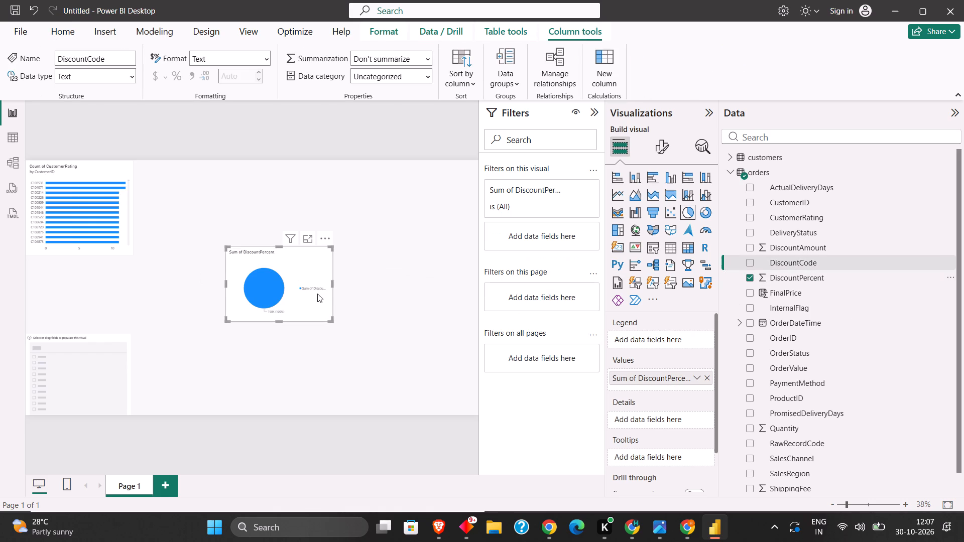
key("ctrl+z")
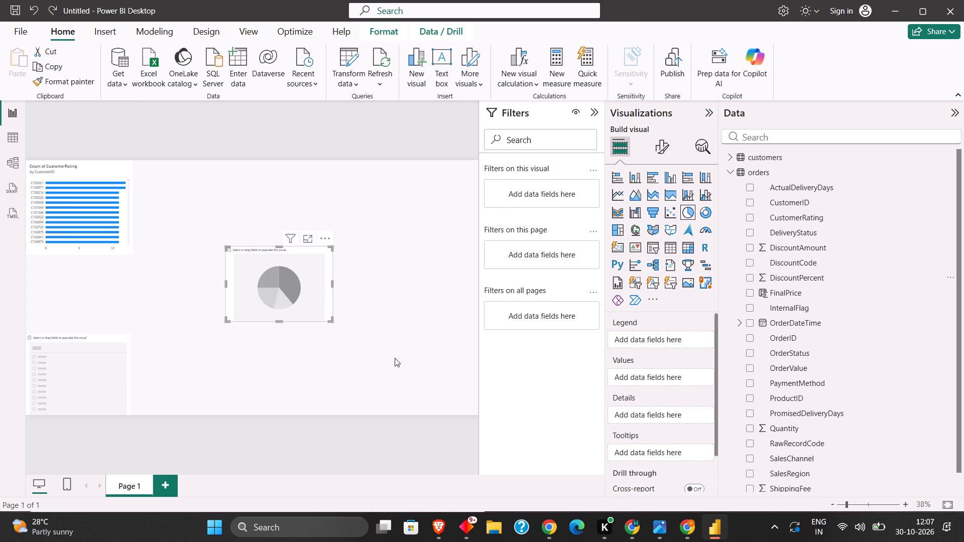
Remove the empty pie chart from the report page.
left_click(352, 379)
left_click(309, 287)
left_click(326, 240)
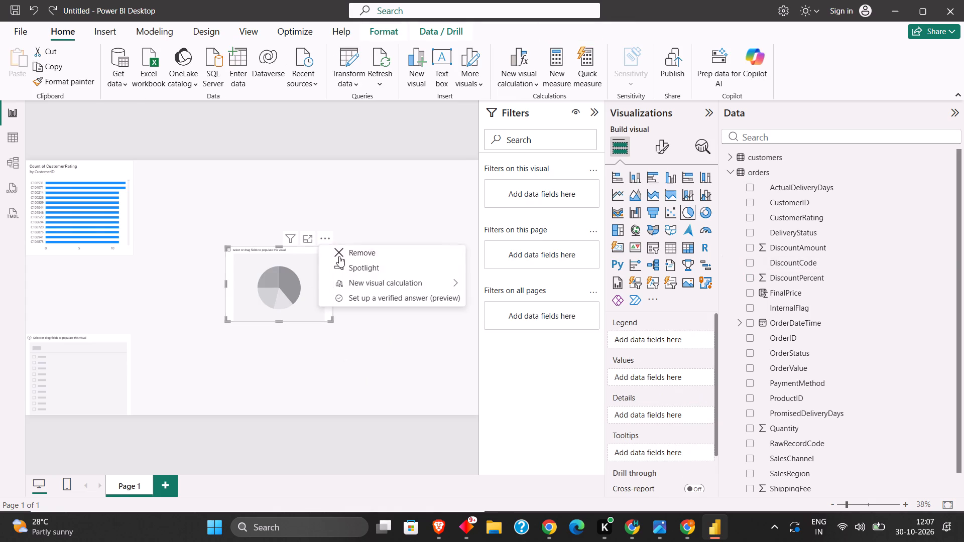
left_click(389, 250)
Remove the empty slicer below the bar chart from the report page.
left_click(47, 358)
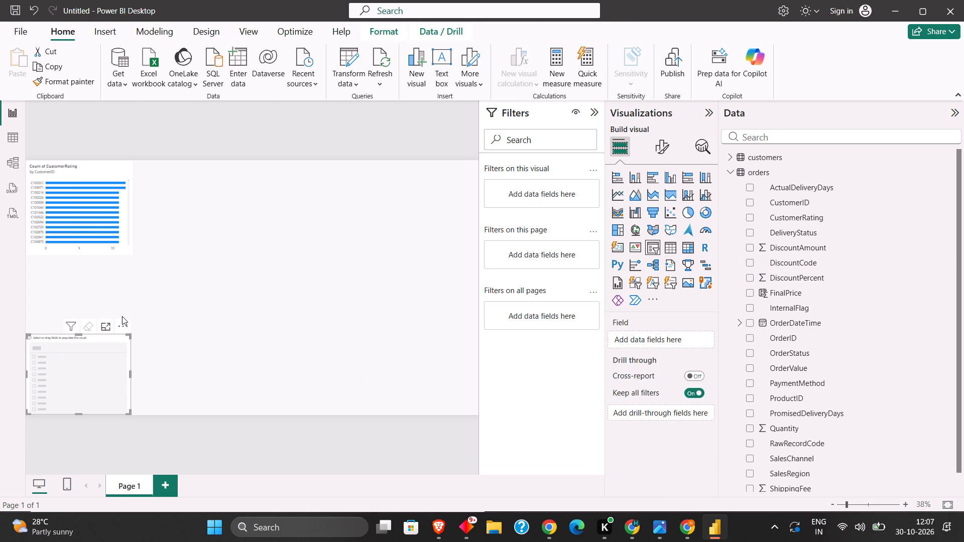
left_click(126, 327)
left_click(174, 335)
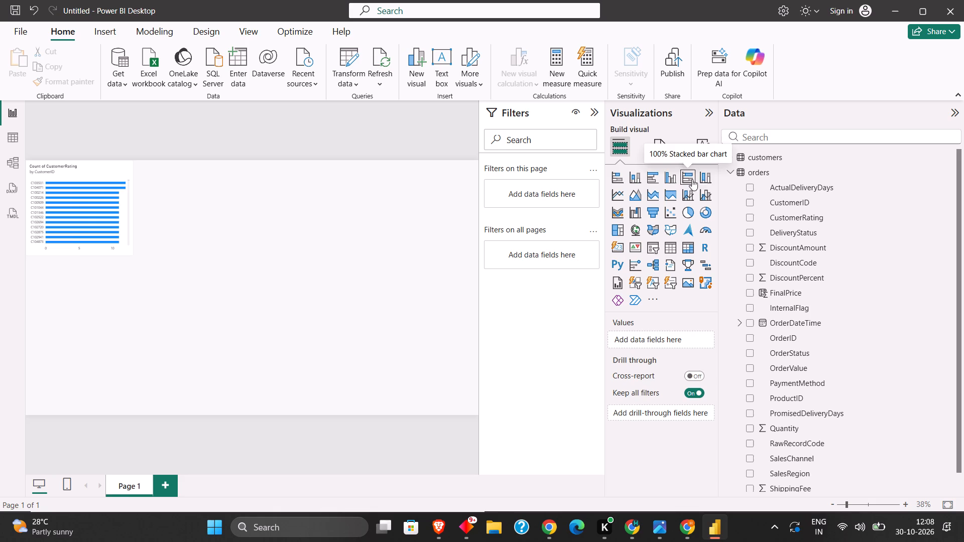
Insert an empty 100% stacked column chart and place it near the middle of the page, below the bar chart's level.
left_click(705, 179)
left_click_drag(84, 321, 92, 323)
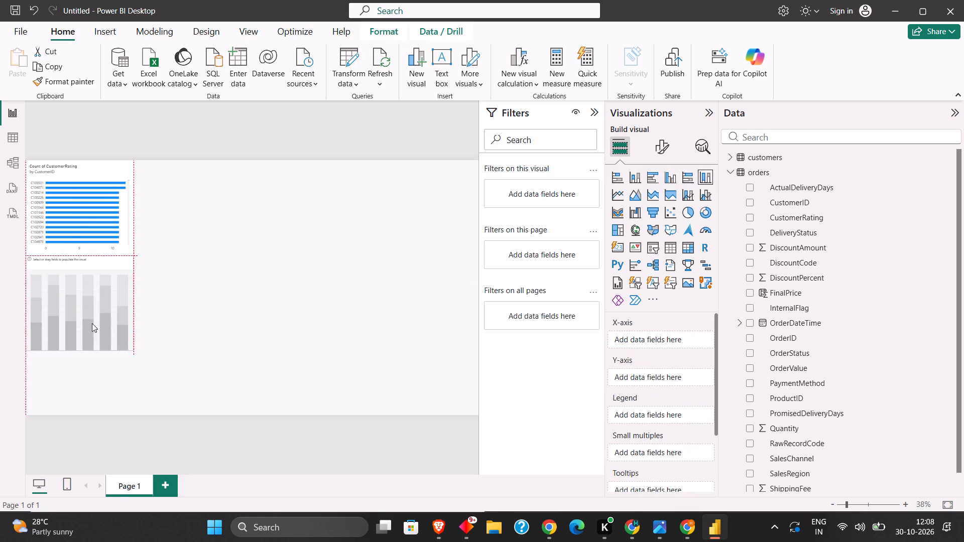
left_click_drag(92, 323, 248, 340)
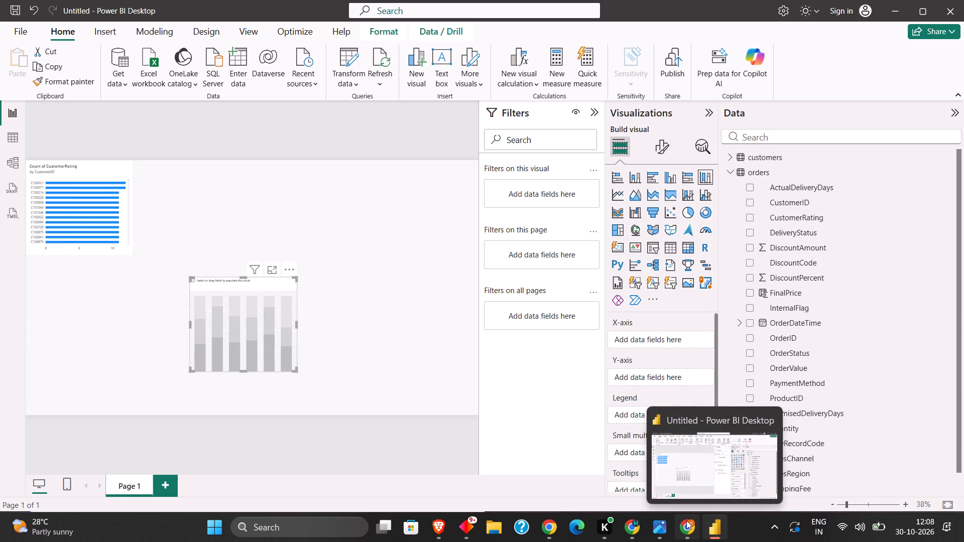
Start a new blank report.
scroll(32, 98, "up", 1)
left_click(30, 37)
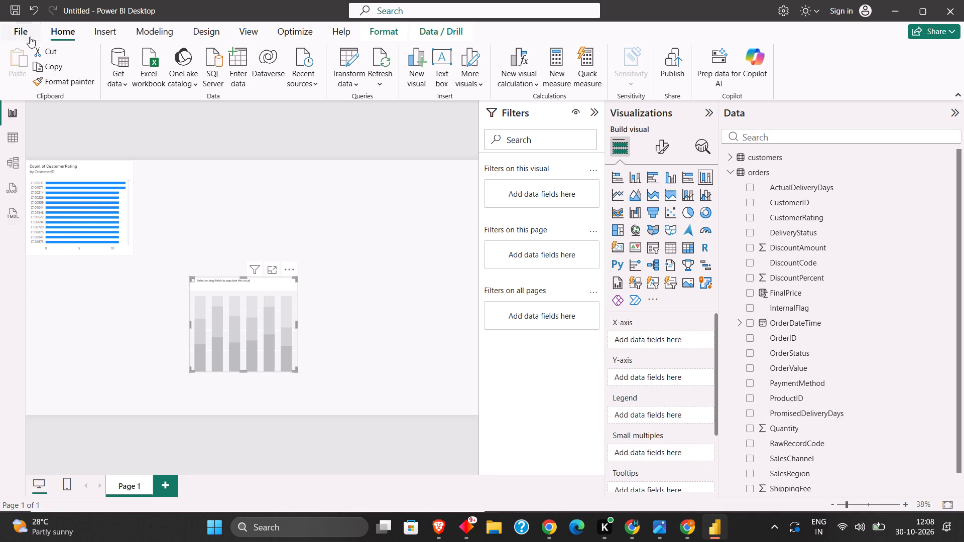
left_click(240, 148)
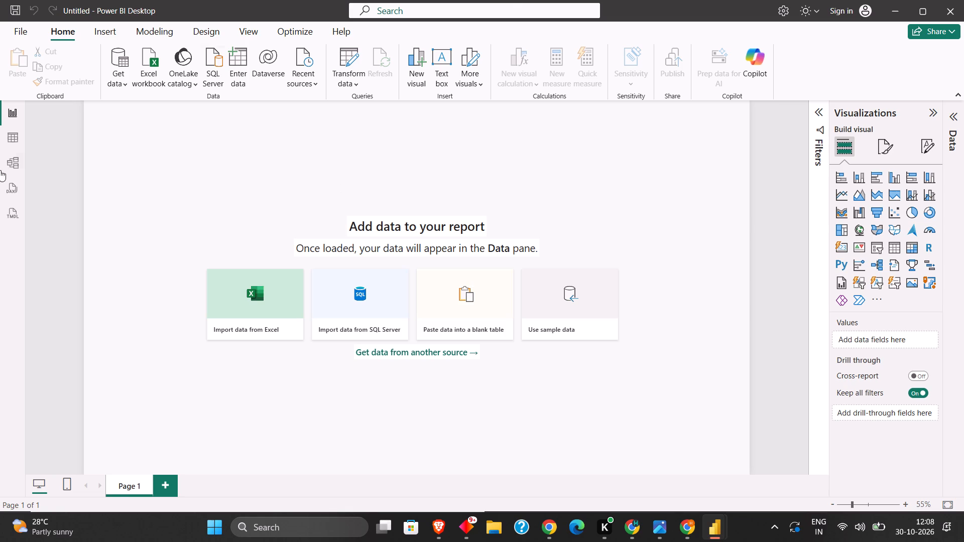
Preview the recent file admissions.csv as a Text/CSV source, check its columns through Application_Date, and close the preview without loading.
left_click(114, 77)
left_click(161, 243)
scroll(276, 216, "down", 9)
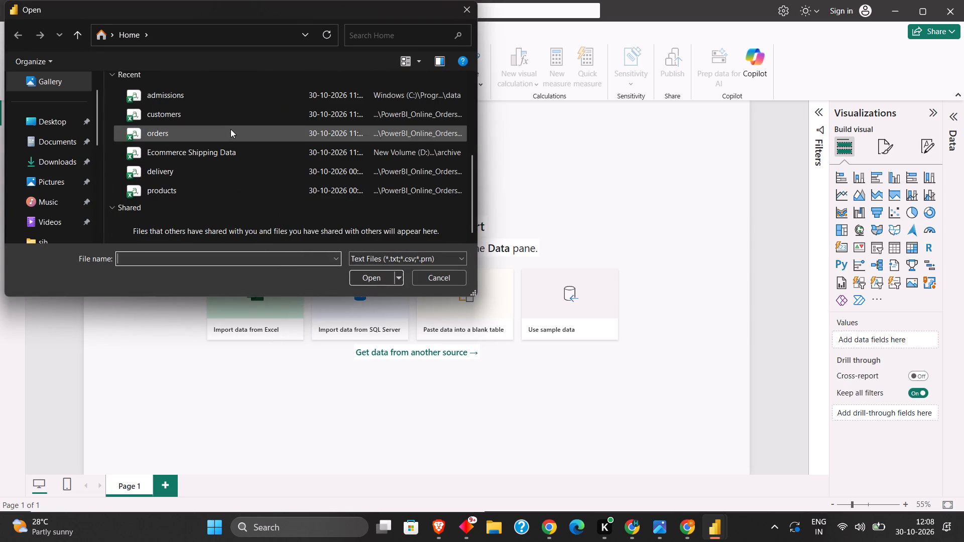
double_click(232, 96)
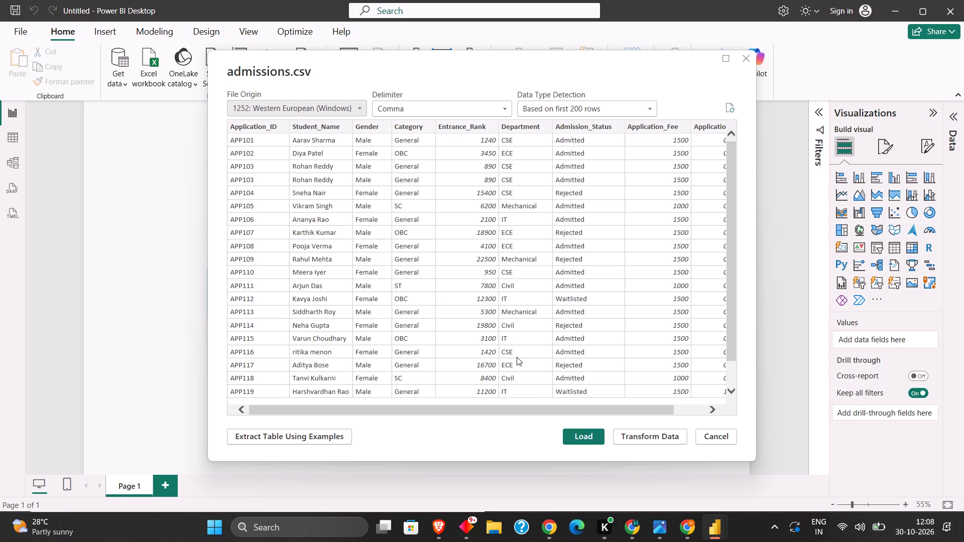
left_click_drag(521, 412, 628, 436)
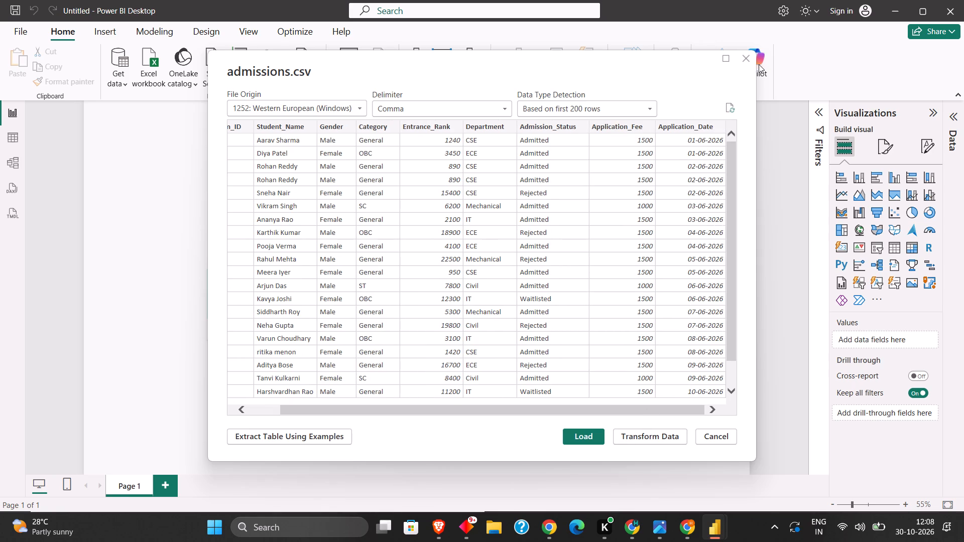
left_click(750, 60)
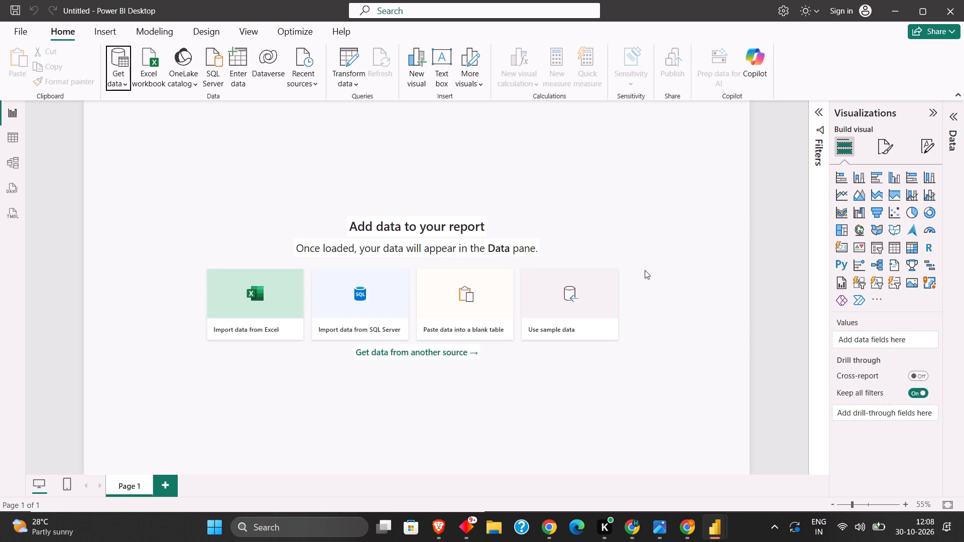